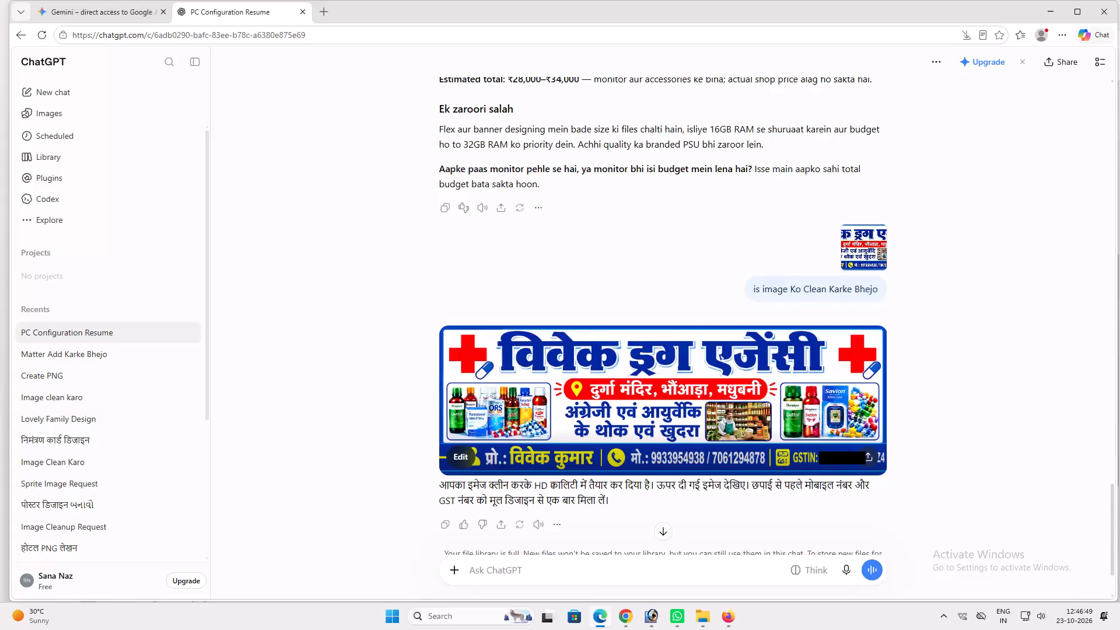
Examine the cleaned drug agency banner at full size and open the uploaded original image to compare it.
click(621, 411)
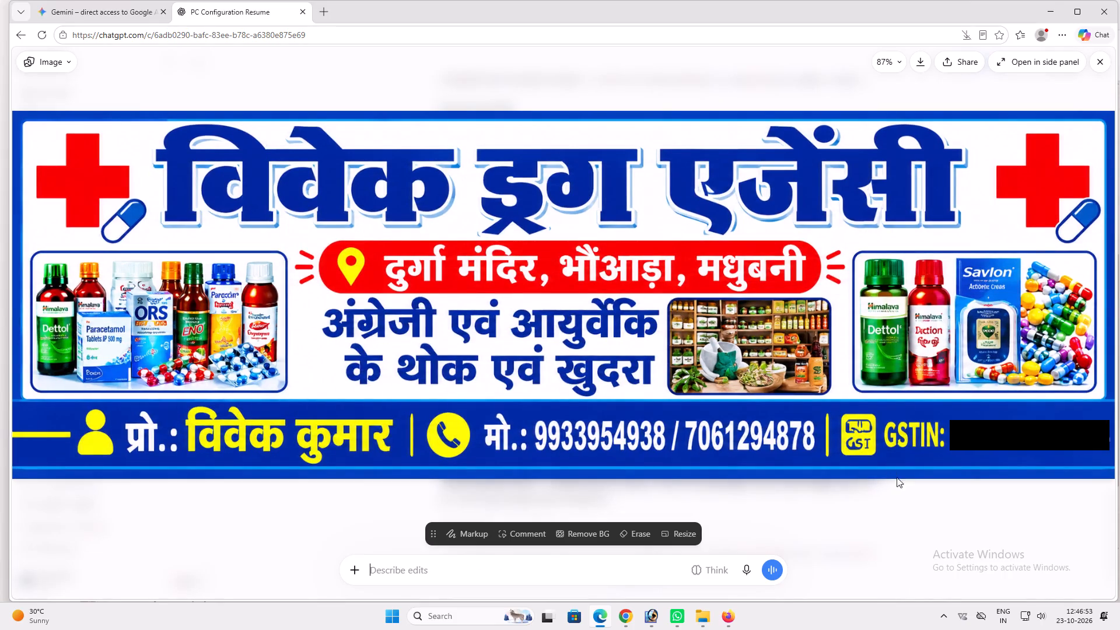
click(911, 524)
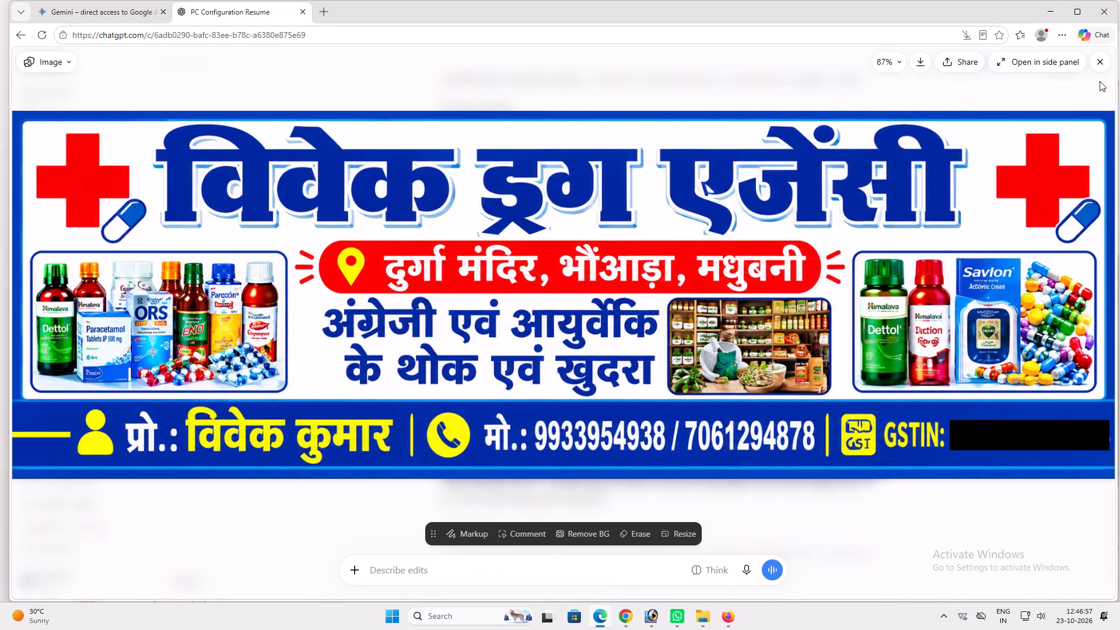
click(1098, 73)
click(868, 249)
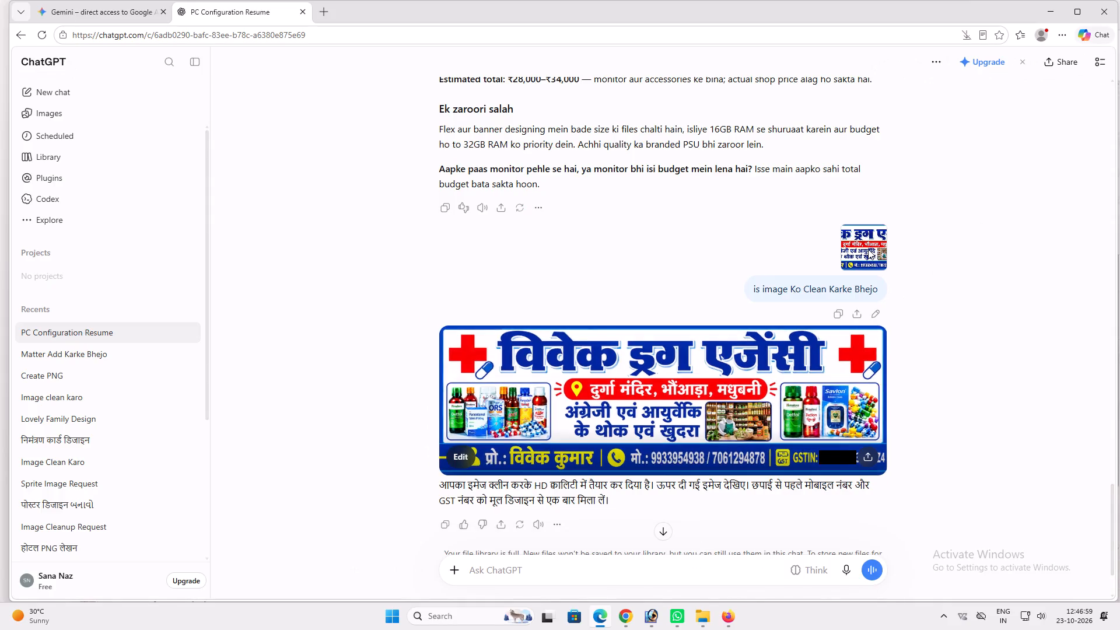
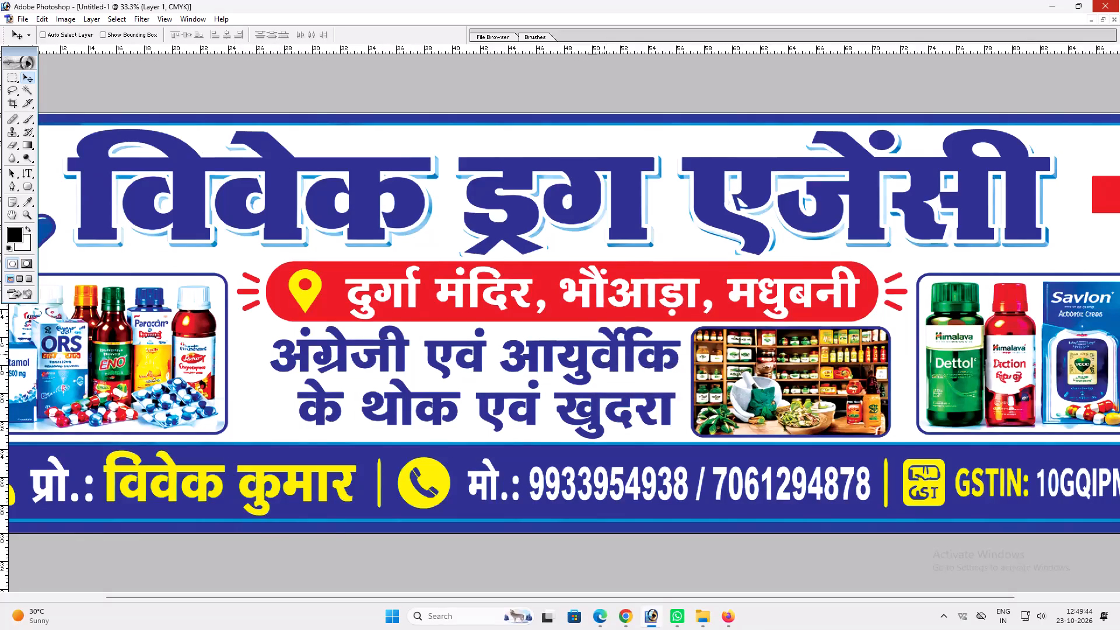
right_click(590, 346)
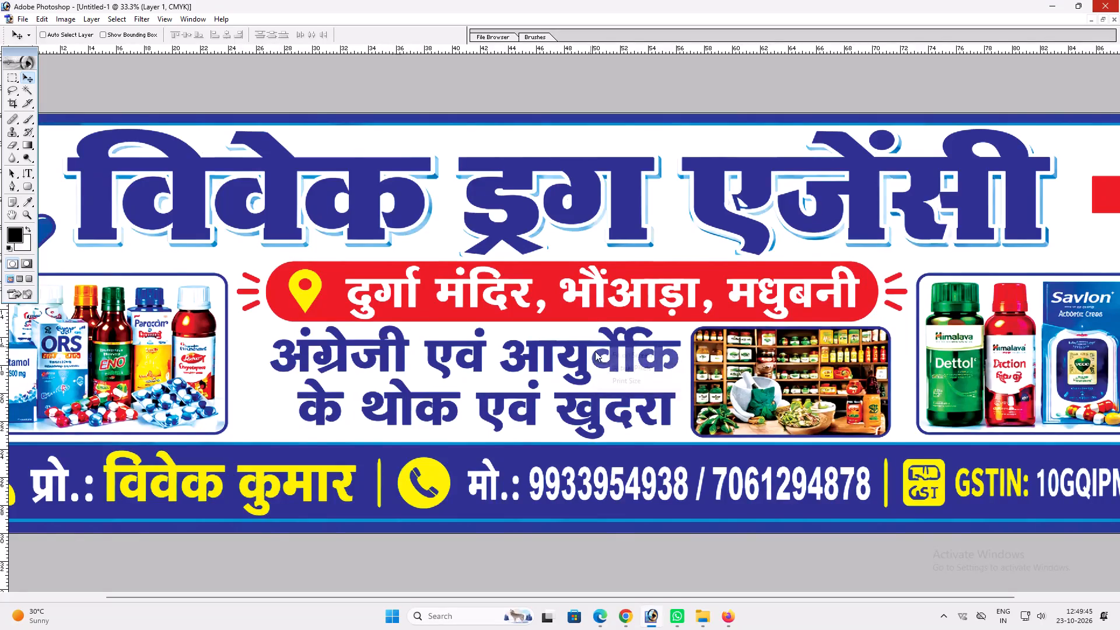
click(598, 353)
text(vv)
From the "medi" search results in File Explorer, open the Musafir Medical 10x1.5 and baba Medical 4x3 designs in Photoshop.
click(694, 612)
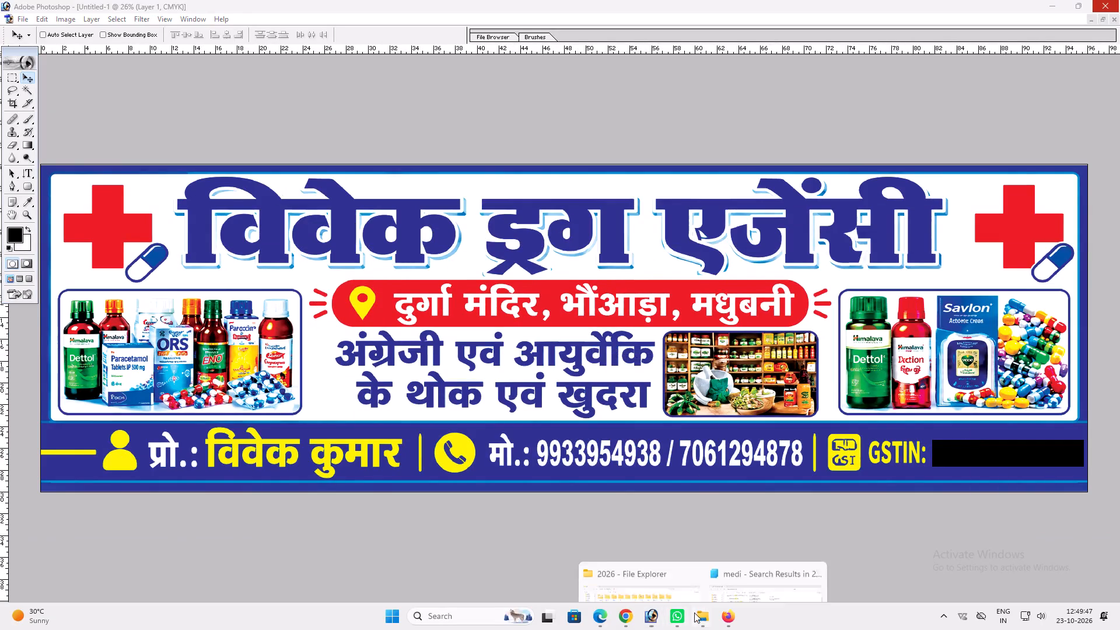
click(734, 558)
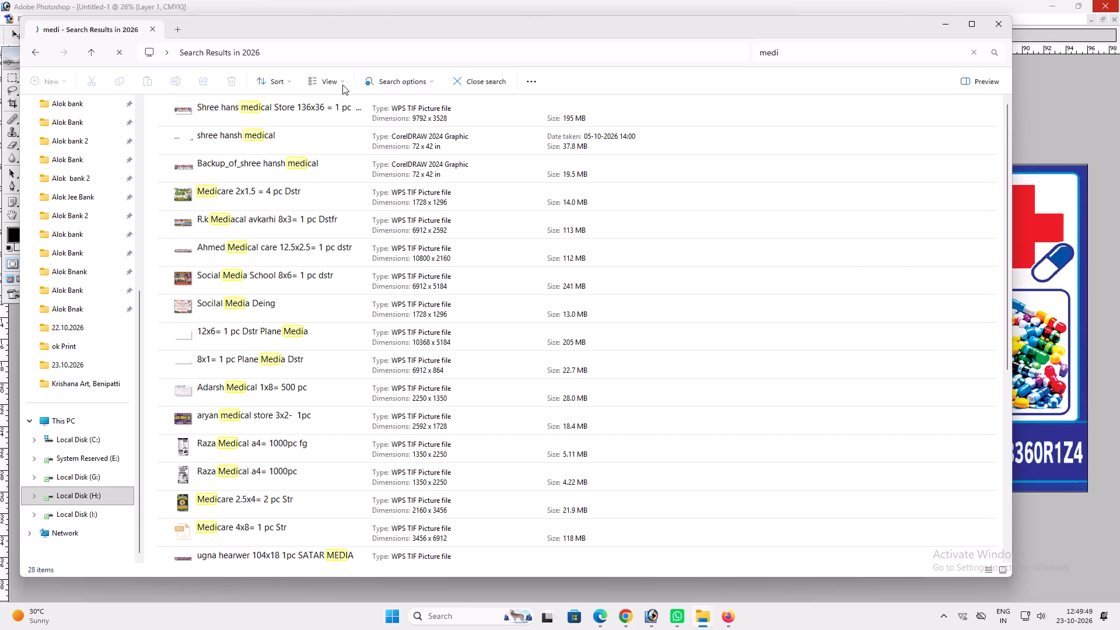
click(341, 85)
click(350, 128)
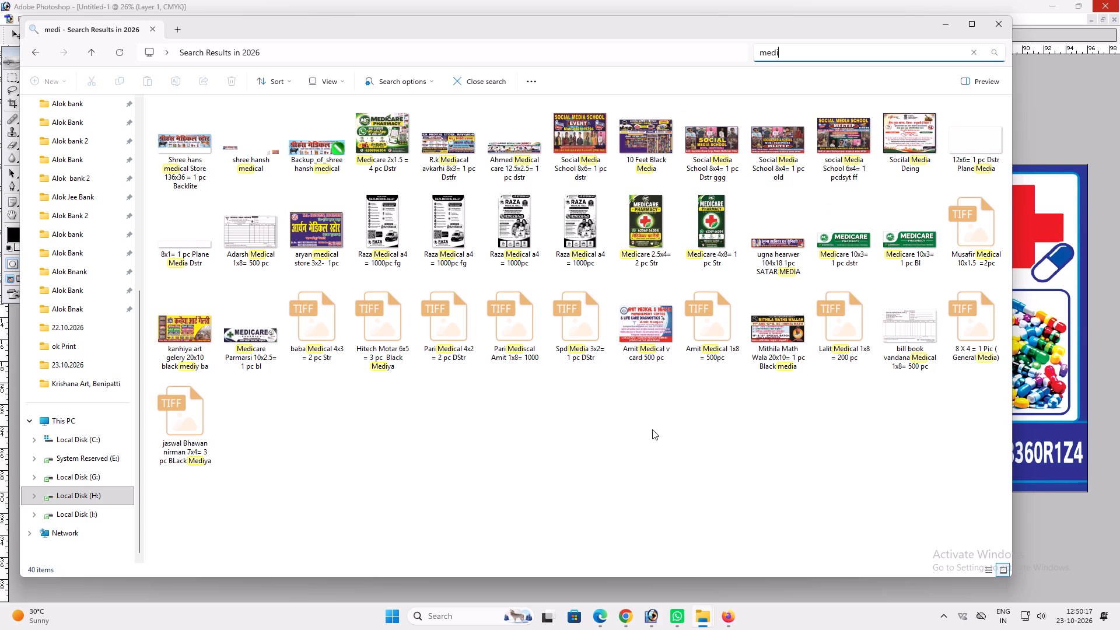
click(975, 237)
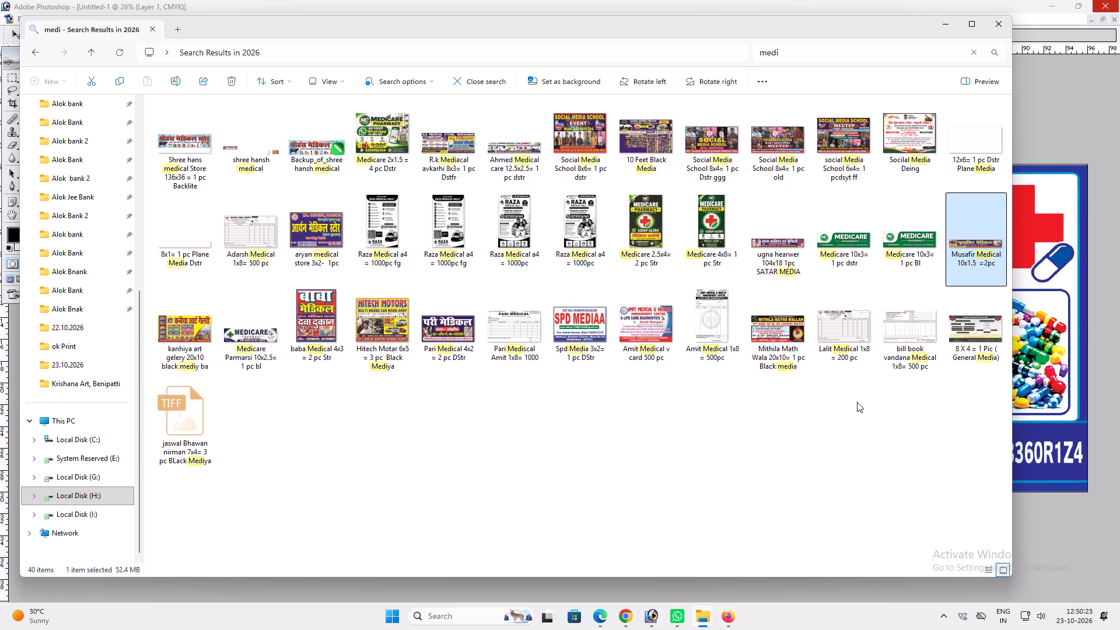
ctrl+click(314, 324)
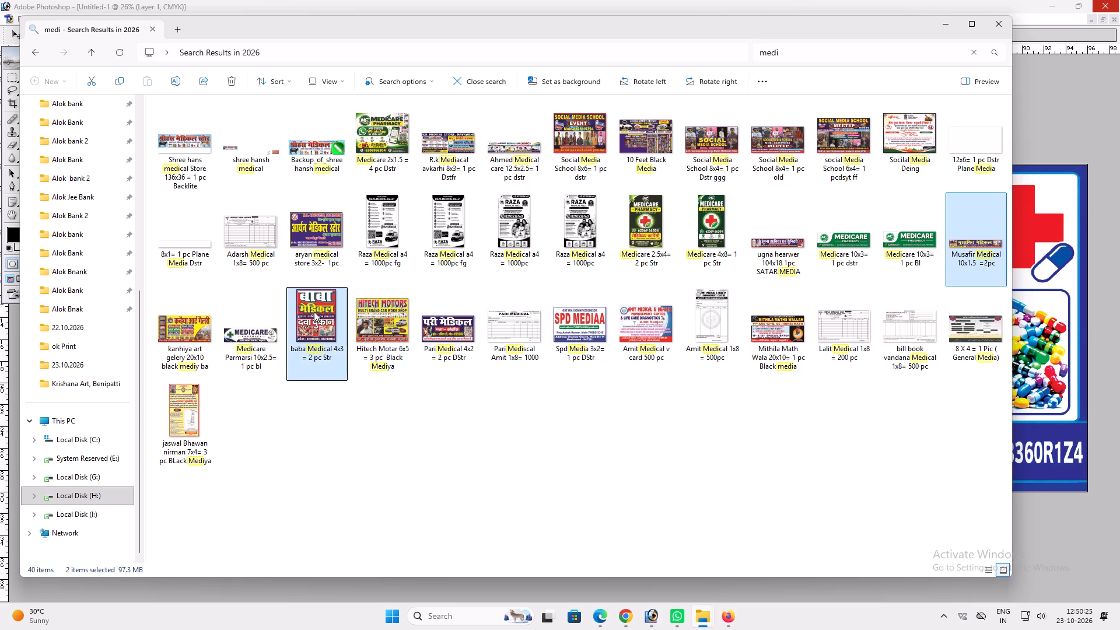
drag(308, 314, 666, 568)
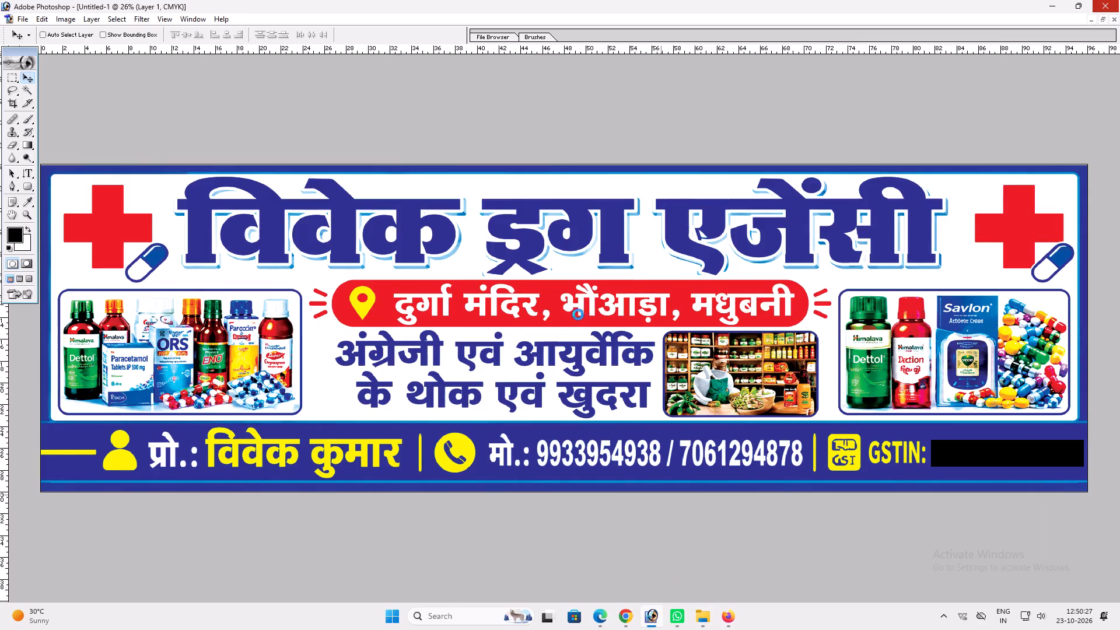
key(Return)
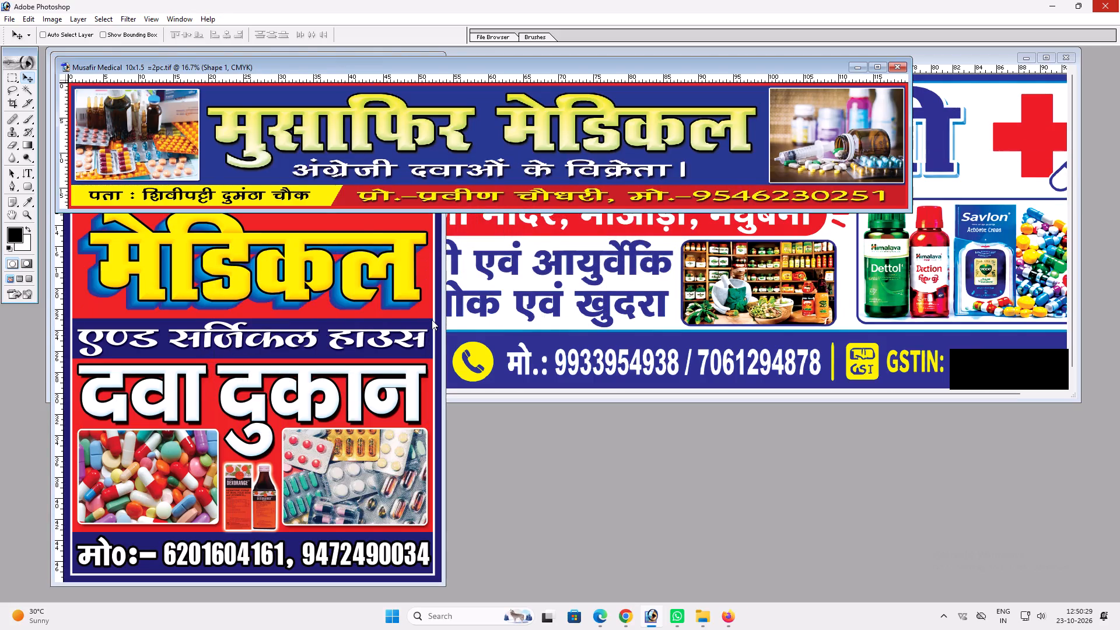
Copy the pill bottle and syringe photo from the Musafir Medical banner onto the drug agency banner.
key(v)
right_click(780, 129)
click(789, 137)
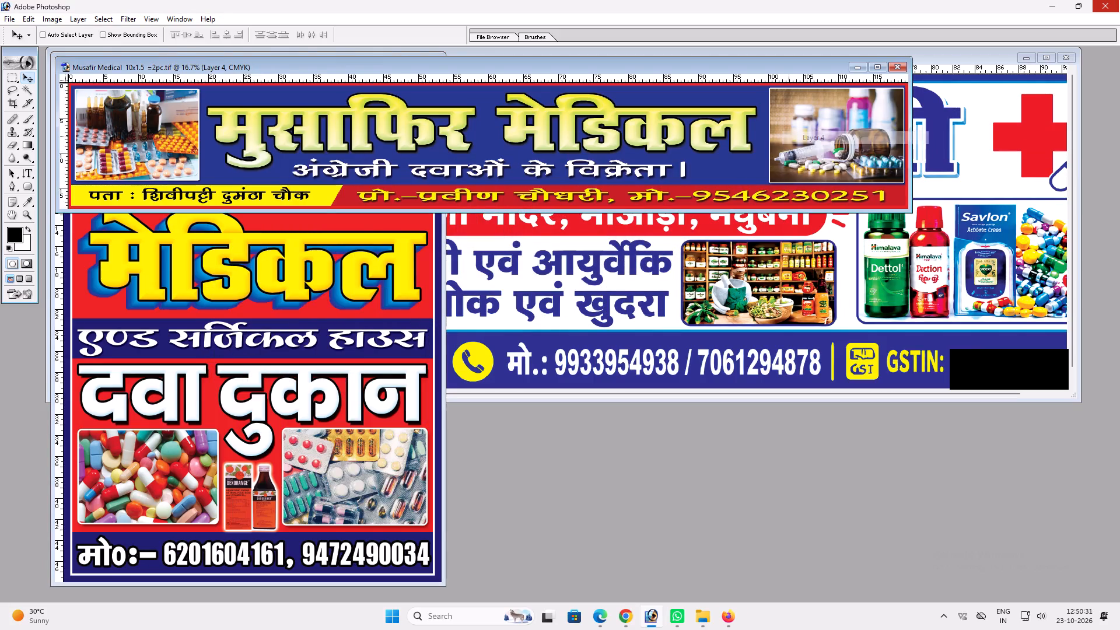
drag(789, 136, 807, 143)
key(ctrl+z)
drag(781, 140, 861, 255)
click(868, 257)
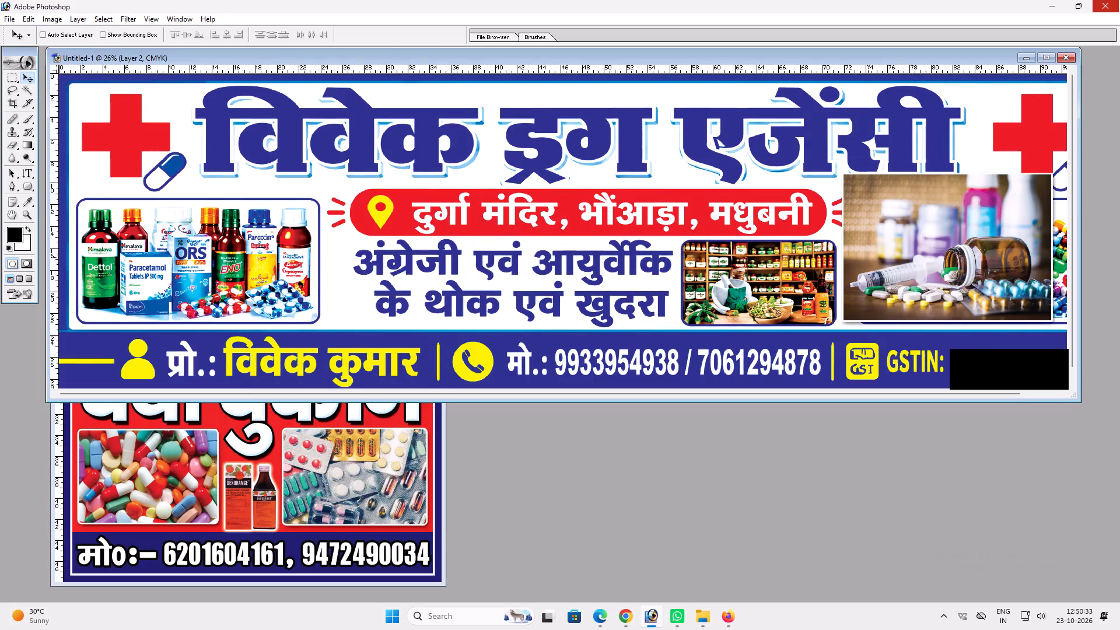
Scale the syringe photo down, then position and widen it to cover the product frame on the banner's right side.
double_click(895, 62)
key(v)
drag(871, 304, 895, 312)
key(ctrl+t)
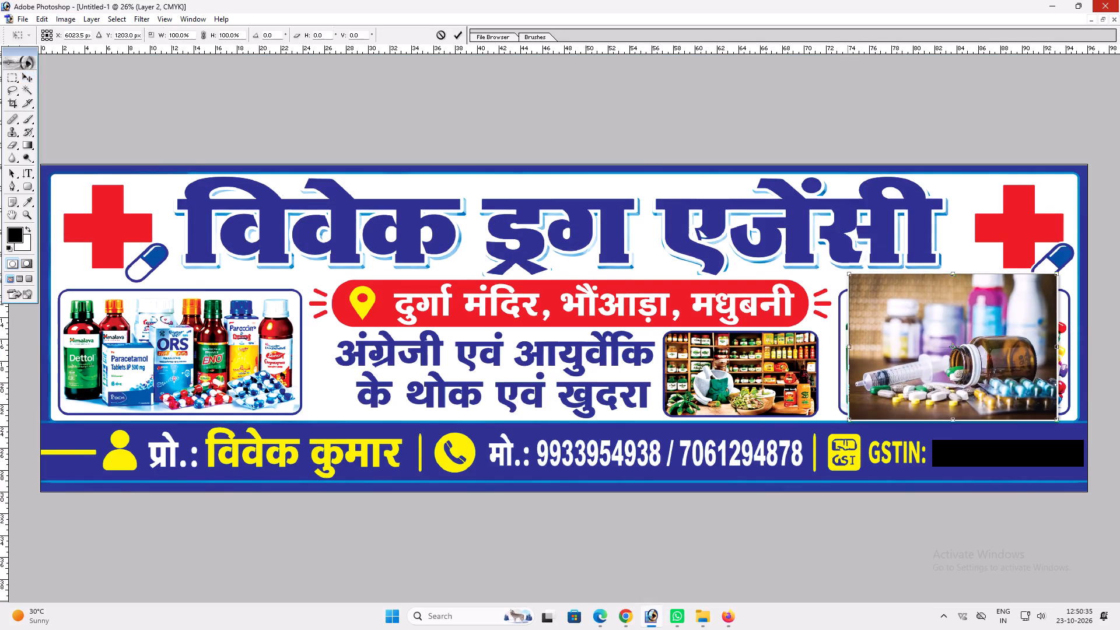
shift+drag(853, 276, 878, 298)
key(shift+Return)
key(v)
drag(883, 317, 845, 315)
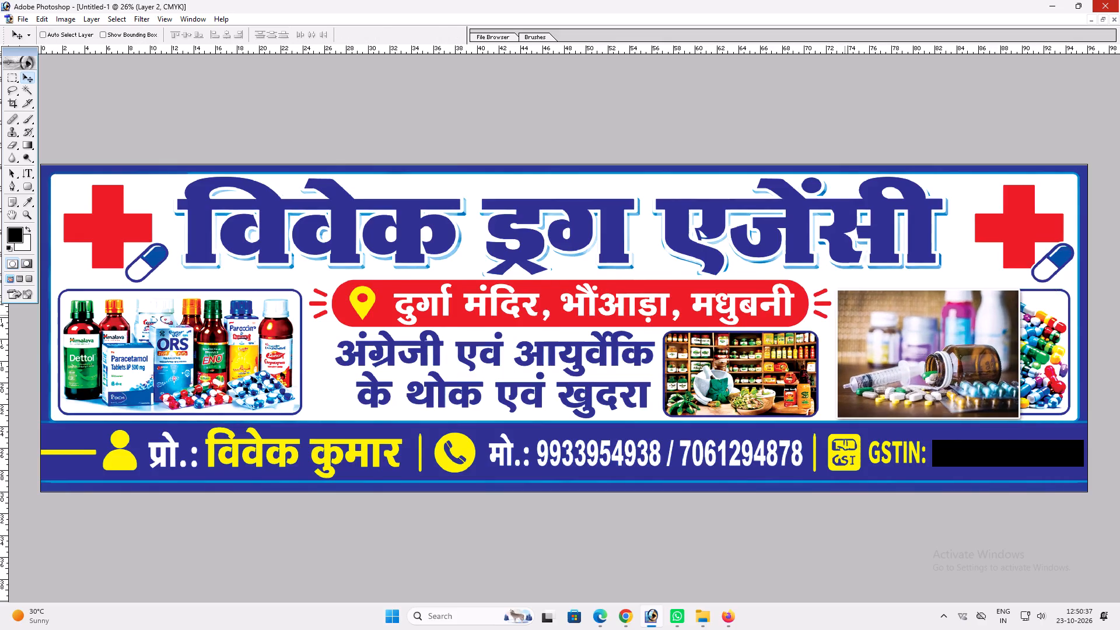
drag(845, 315, 847, 313)
key(ctrl+t)
shift+drag(1019, 328, 1027, 328)
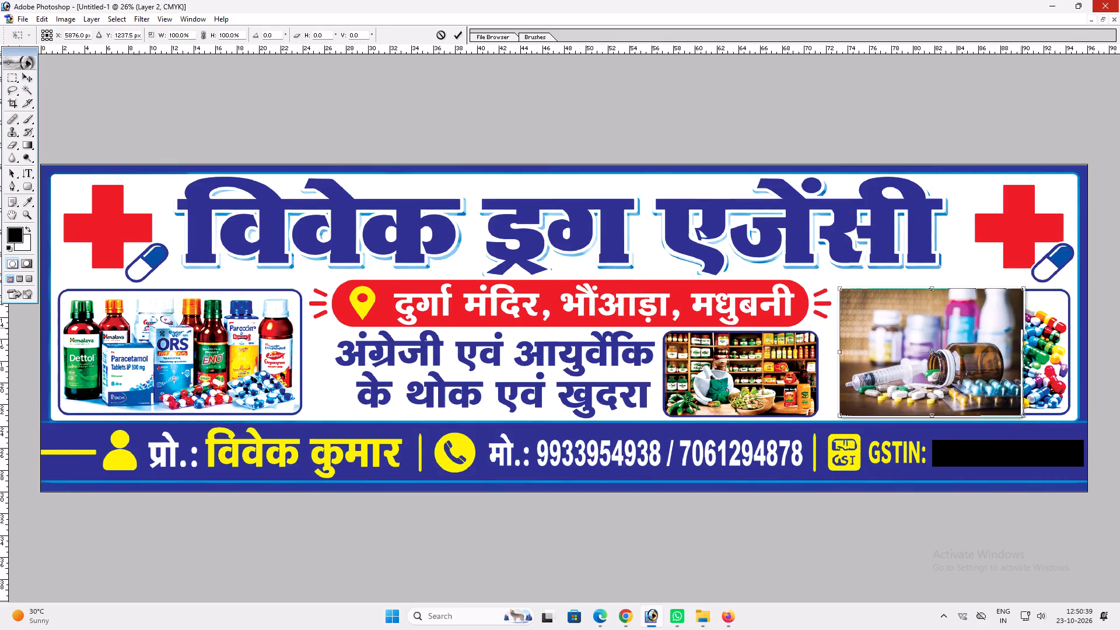
shift+drag(1027, 328, 1068, 338)
key(shift+Return)
Copy the coloured capsules photo from the baba Medical design onto the drug agency banner.
text(fff)
click(358, 471)
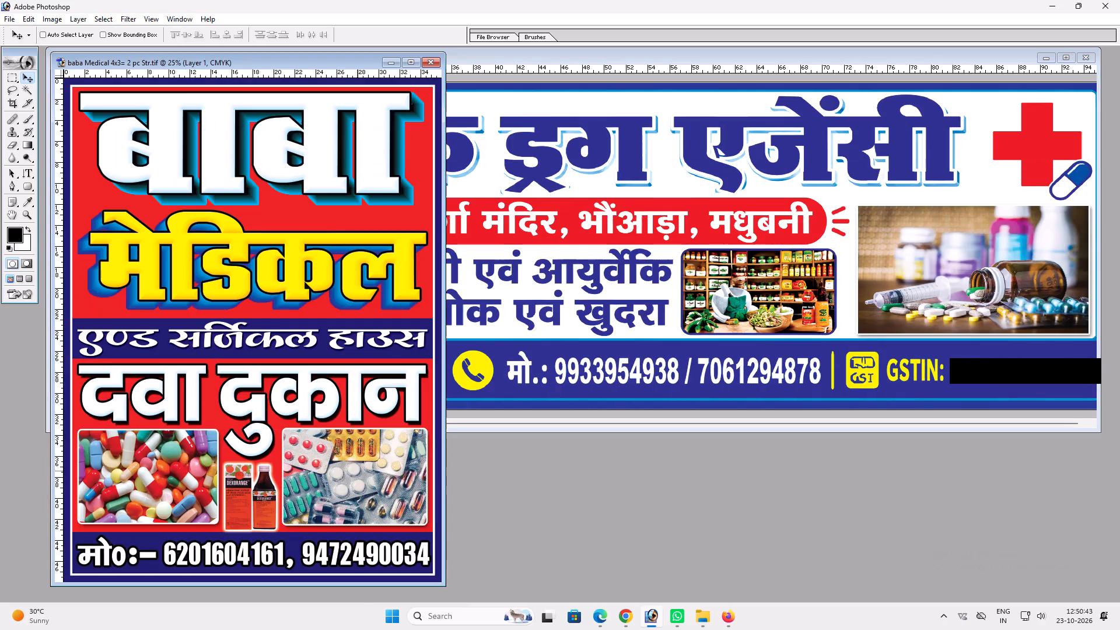
key(v)
ctrl+click(177, 446)
drag(160, 446, 599, 299)
drag(589, 309, 609, 307)
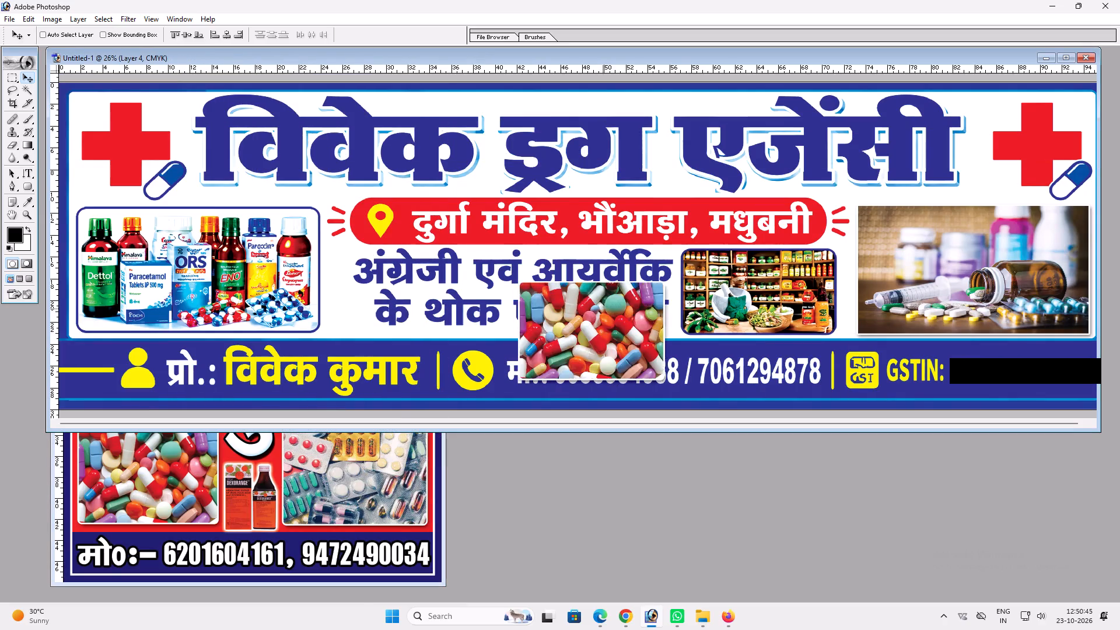
Move the capsules photo over the banner's shop picture and resize it to cover that picture.
drag(609, 307, 755, 275)
key(ctrl+t)
shift+drag(783, 344, 789, 331)
shift+drag(829, 318, 838, 318)
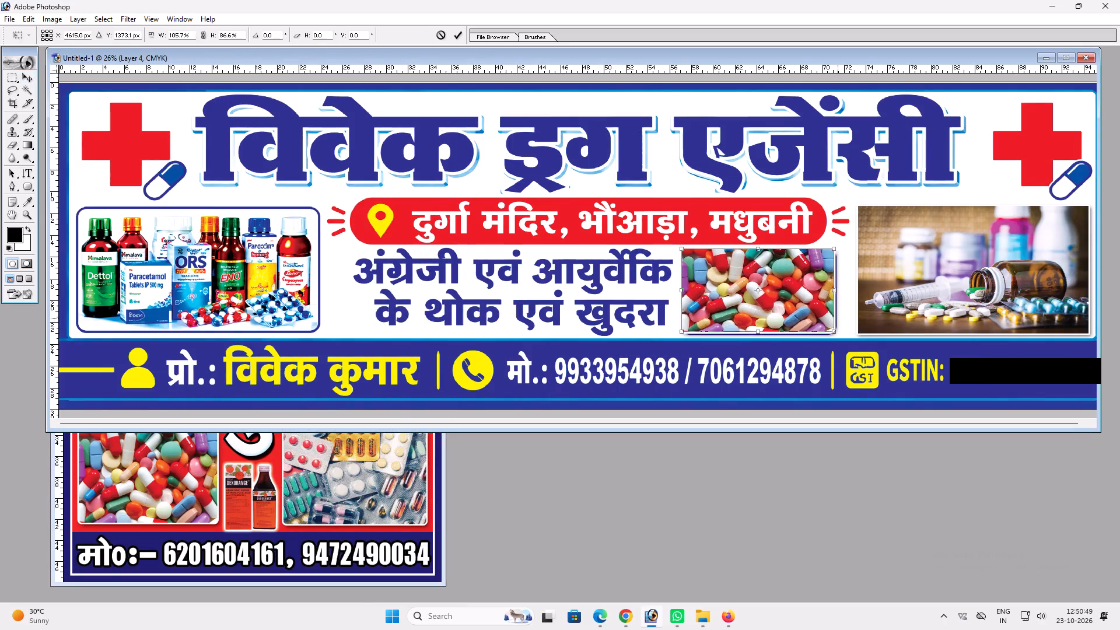
shift+drag(838, 318, 839, 318)
shift+click(819, 336)
key(shift+Return)
key(v)
key(Right)
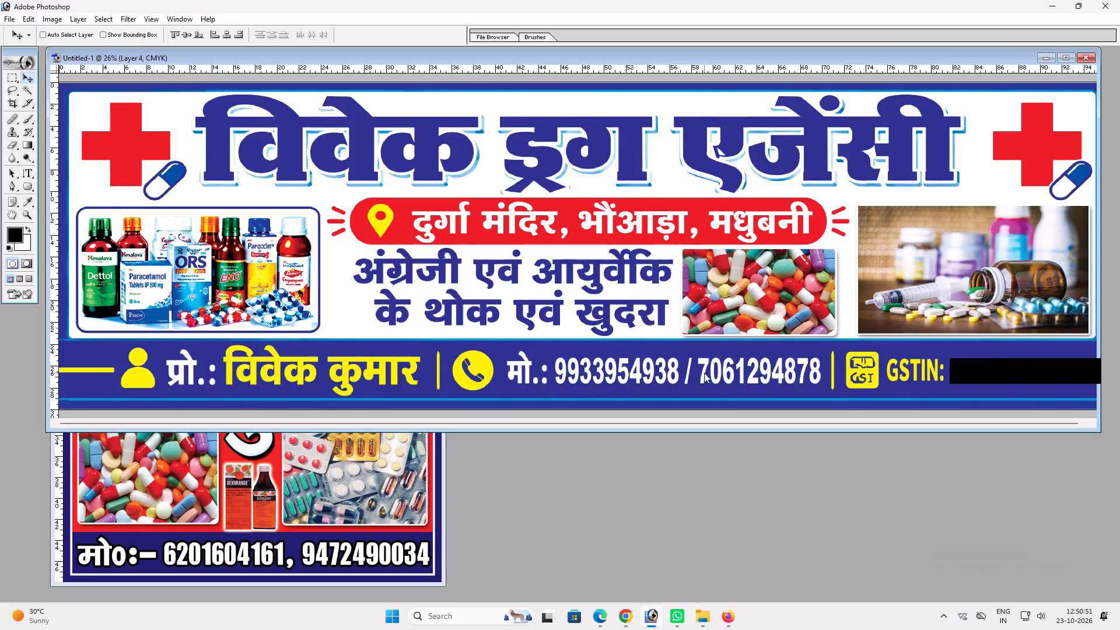
Copy the two syrup packs from the baba Medical design onto the banner beside the left product frame.
key(v)
ctrl+click(289, 473)
key(v)
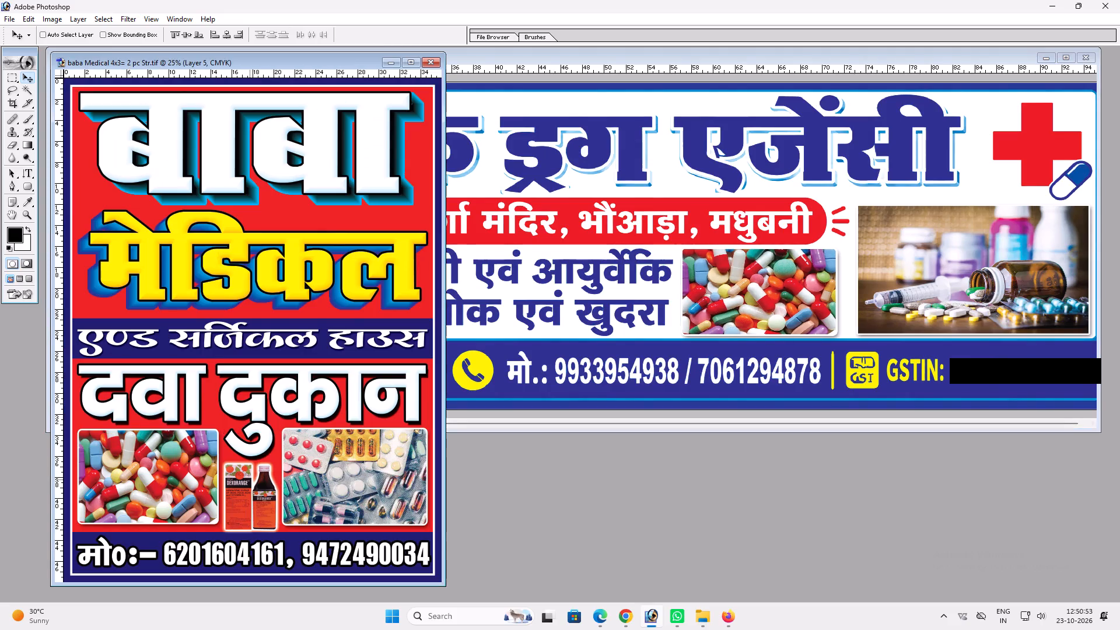
ctrl+click(250, 480)
drag(248, 479, 254, 453)
key(ctrl+z)
drag(237, 476, 643, 306)
drag(652, 327, 330, 274)
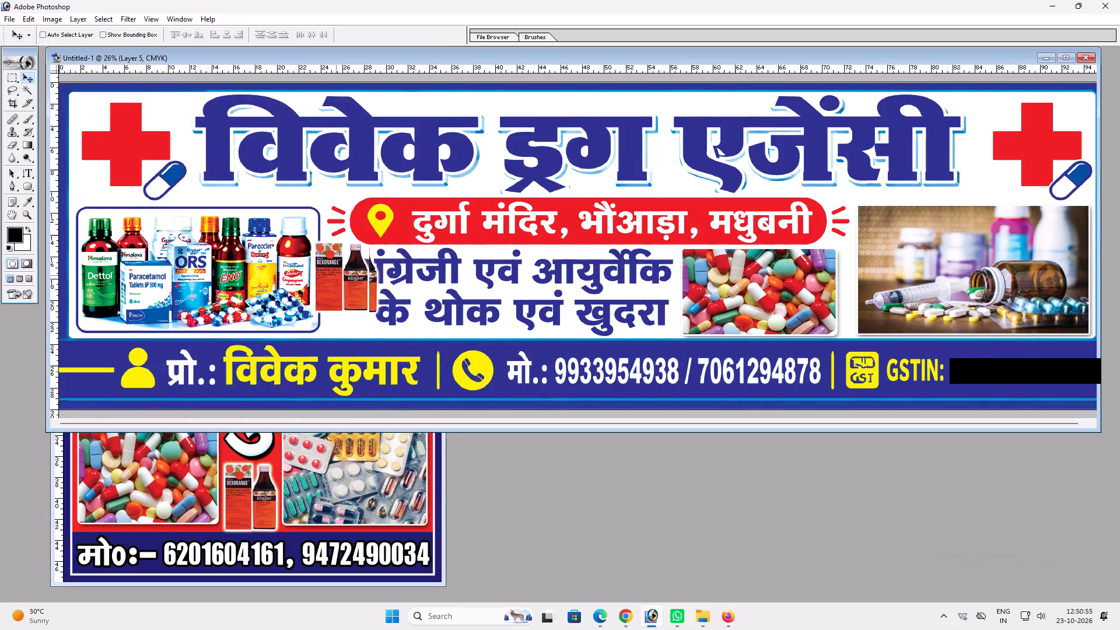
drag(330, 274, 334, 296)
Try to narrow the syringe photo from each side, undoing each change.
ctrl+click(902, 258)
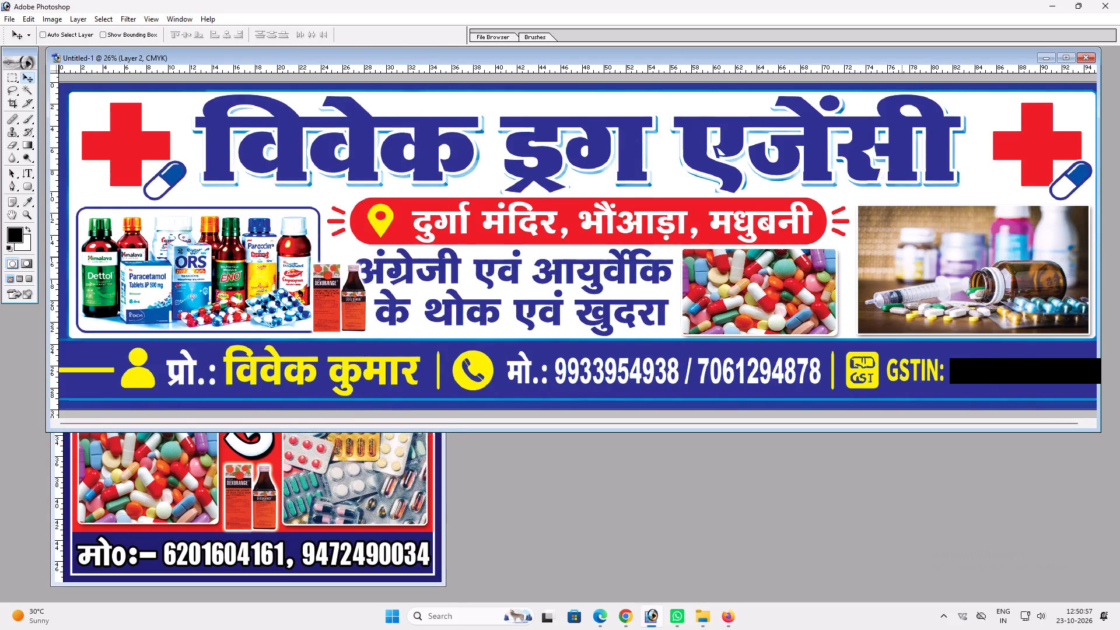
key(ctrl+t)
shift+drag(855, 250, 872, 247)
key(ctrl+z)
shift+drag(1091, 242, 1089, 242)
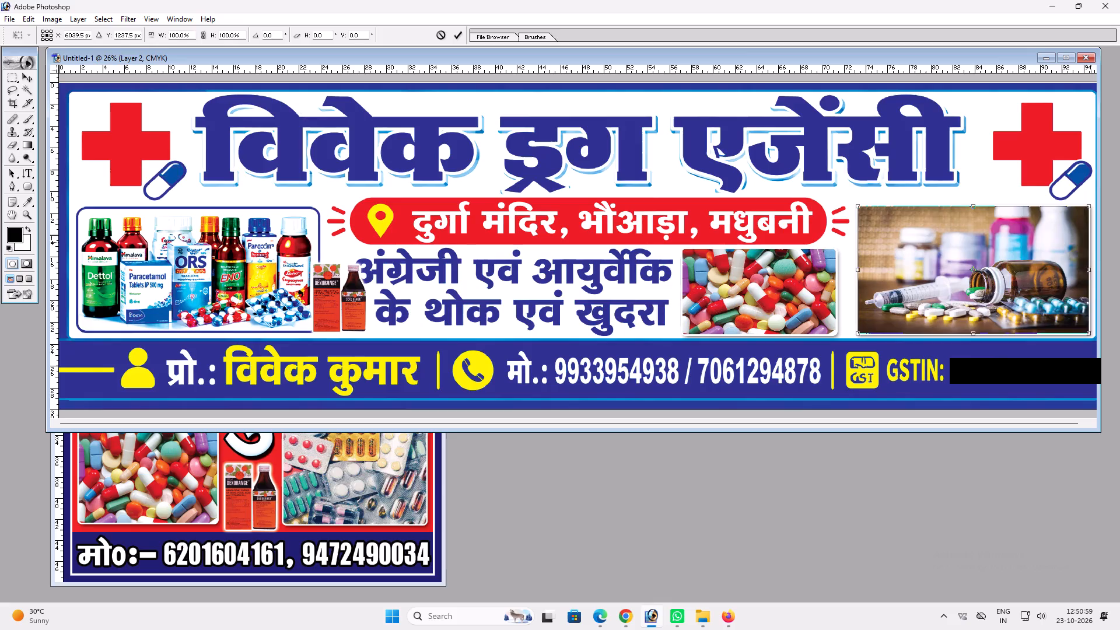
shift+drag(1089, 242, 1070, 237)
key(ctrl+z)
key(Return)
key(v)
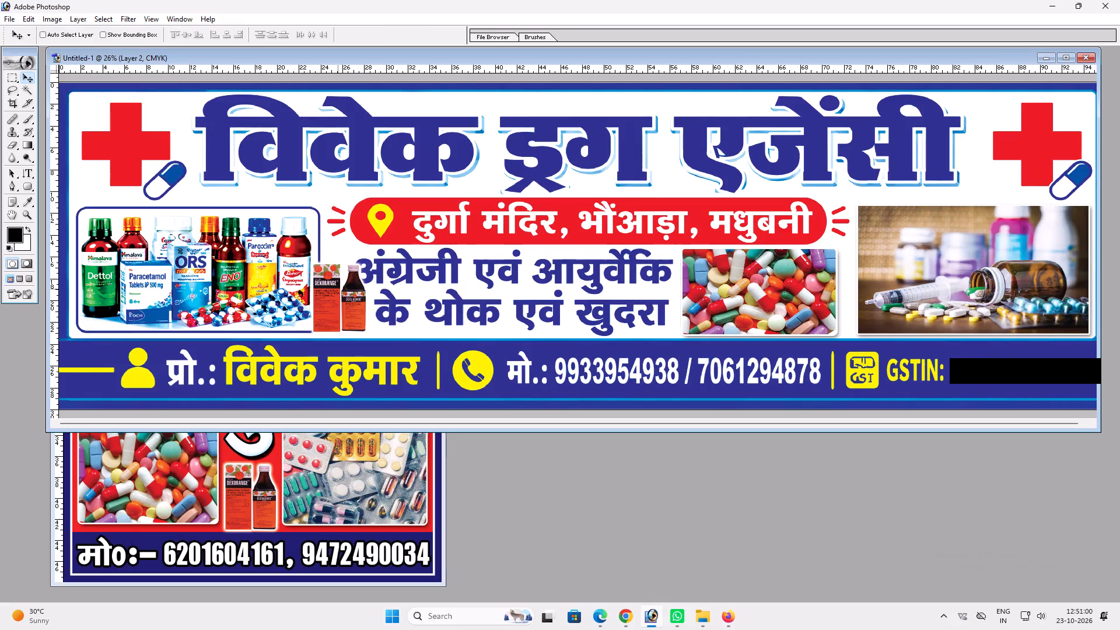
Move the syrup packs inside the banner's left product frame, over its right end.
ctrl+click(353, 295)
drag(353, 295, 299, 286)
key(v)
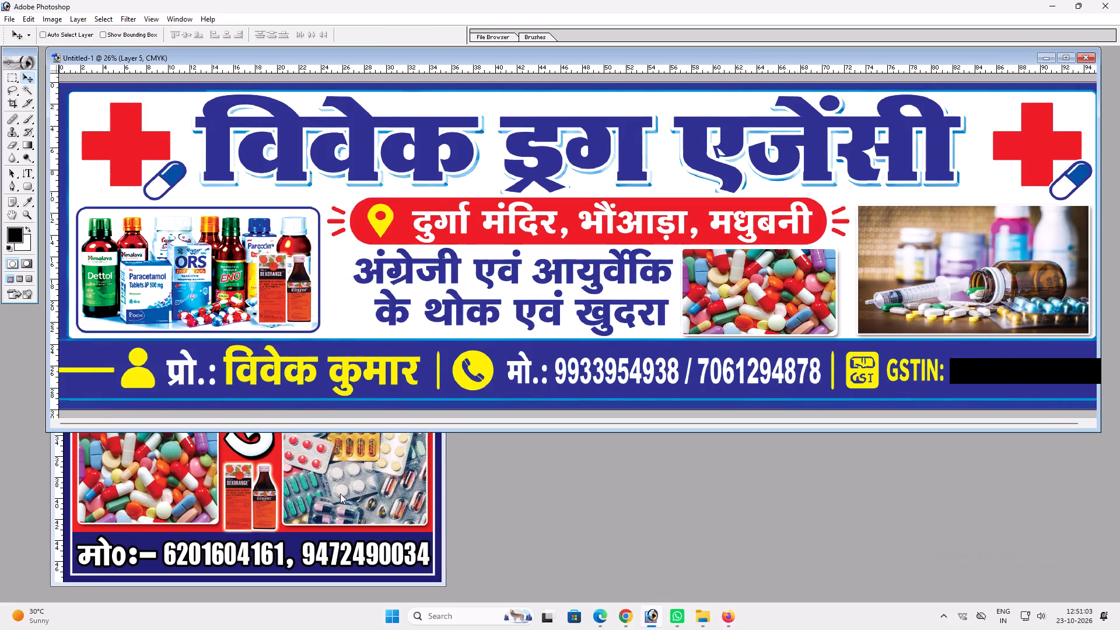
Close the baba Medical design.
click(340, 494)
key(ctrl+w)
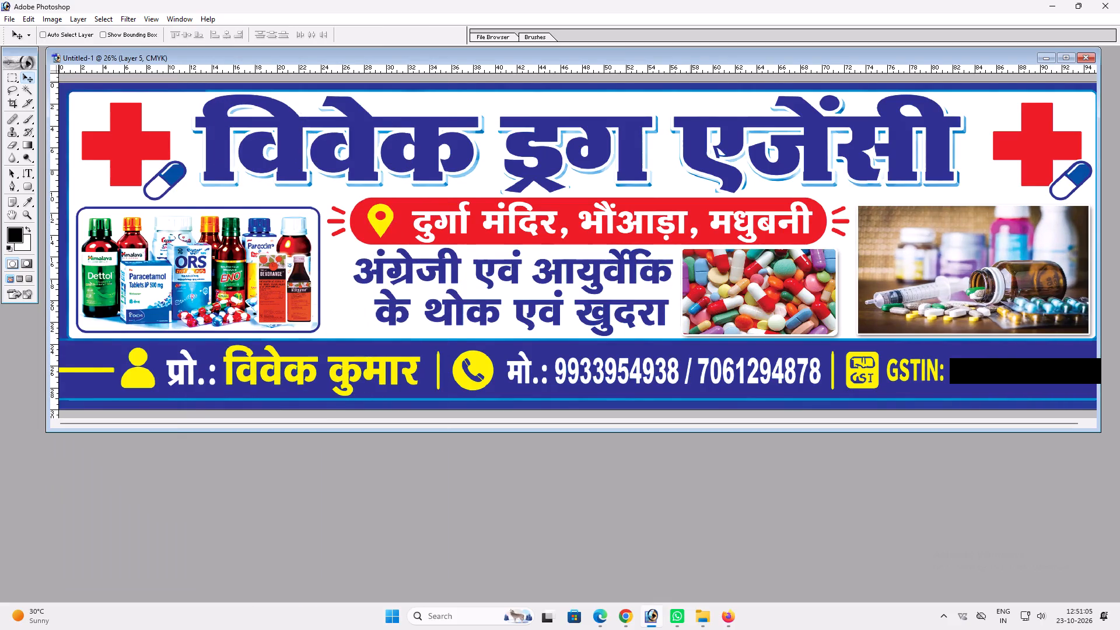
Copy the brown bottles and tablet strips photo from the Musafir Medical banner onto the drug agency banner.
drag(388, 64, 391, 244)
ctrl+click(101, 132)
drag(102, 131, 129, 193)
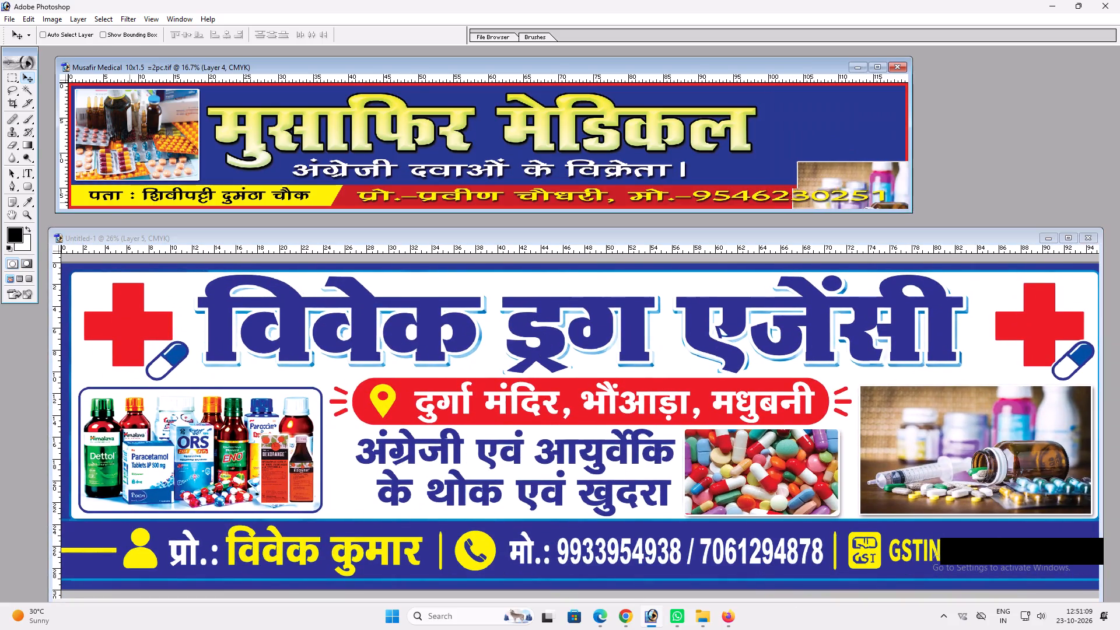
drag(129, 193, 129, 164)
key(ctrl+z)
ctrl+right_click(124, 130)
click(145, 141)
drag(136, 120, 150, 153)
key(ctrl+z)
drag(143, 121, 177, 440)
Align the tablet strips photo with the banner's left product frame and reduce its height to match.
double_click(321, 241)
key(v)
key(v)
drag(194, 398, 220, 391)
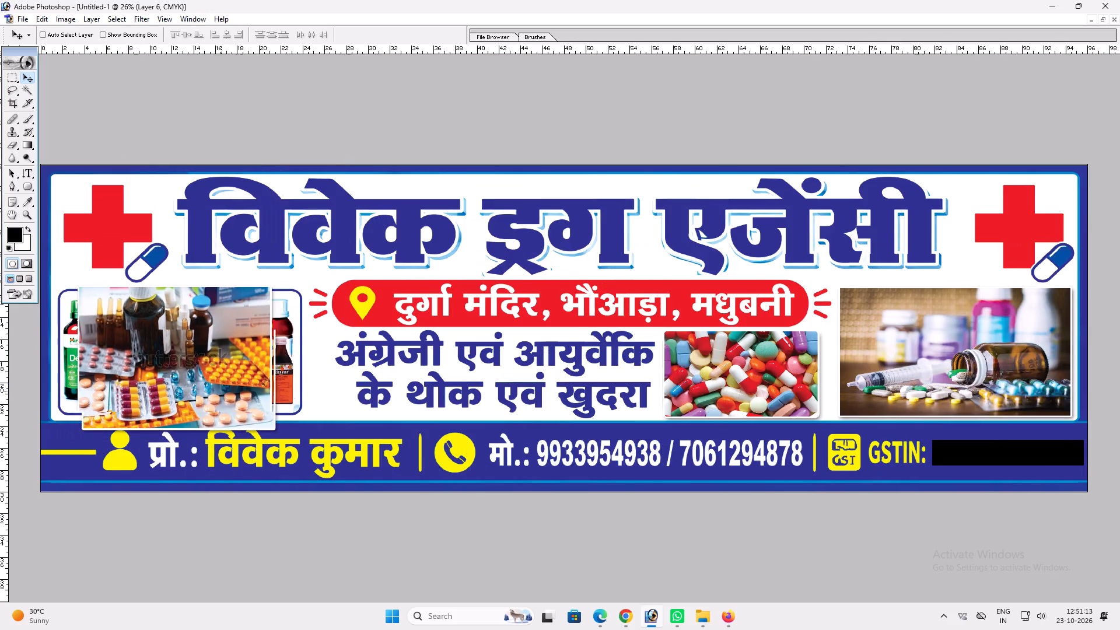
drag(220, 391, 201, 390)
key(ctrl+t)
shift+drag(188, 430, 199, 419)
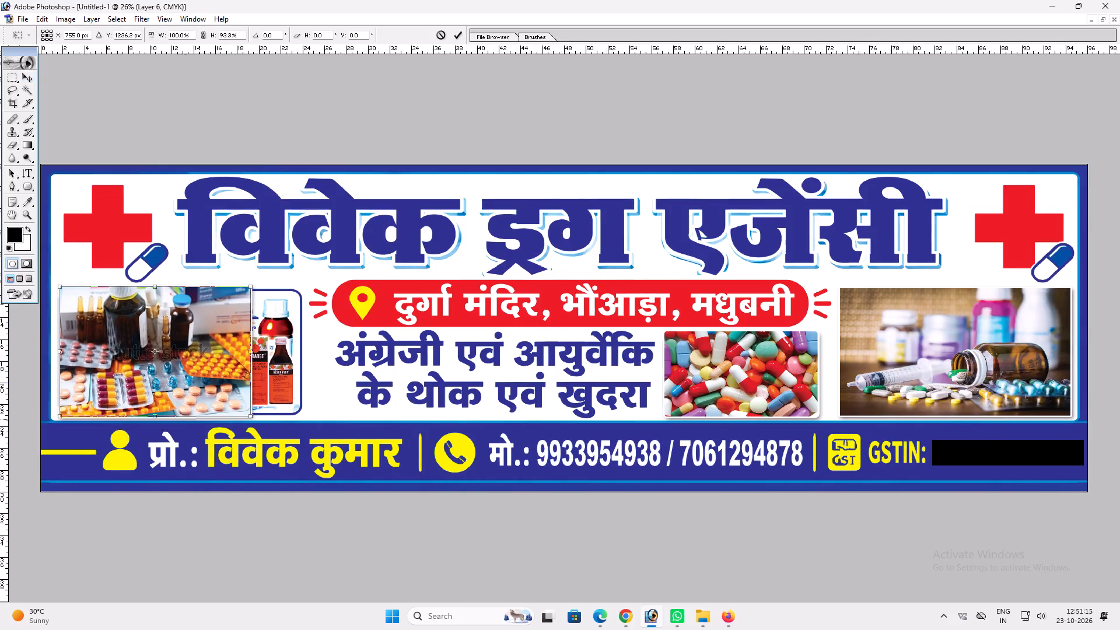
shift+drag(199, 419, 203, 418)
key(shift+Return)
key(v)
click(188, 416)
Widen the tablet strips photo to 131.2% so it covers the whole left product frame.
key(ctrl+t)
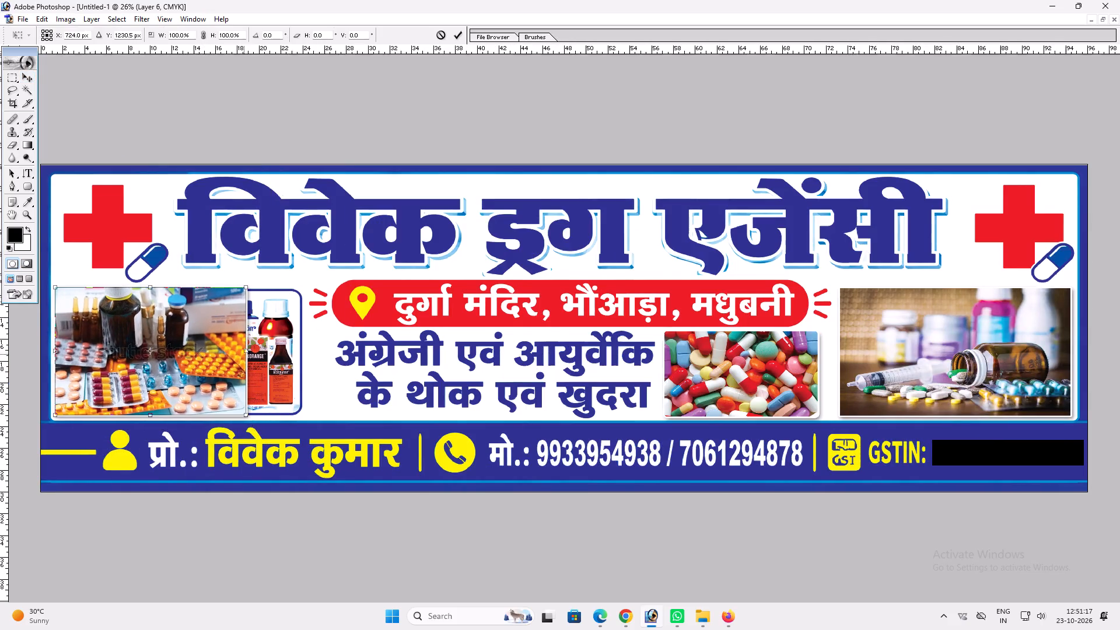
shift+drag(246, 351, 305, 346)
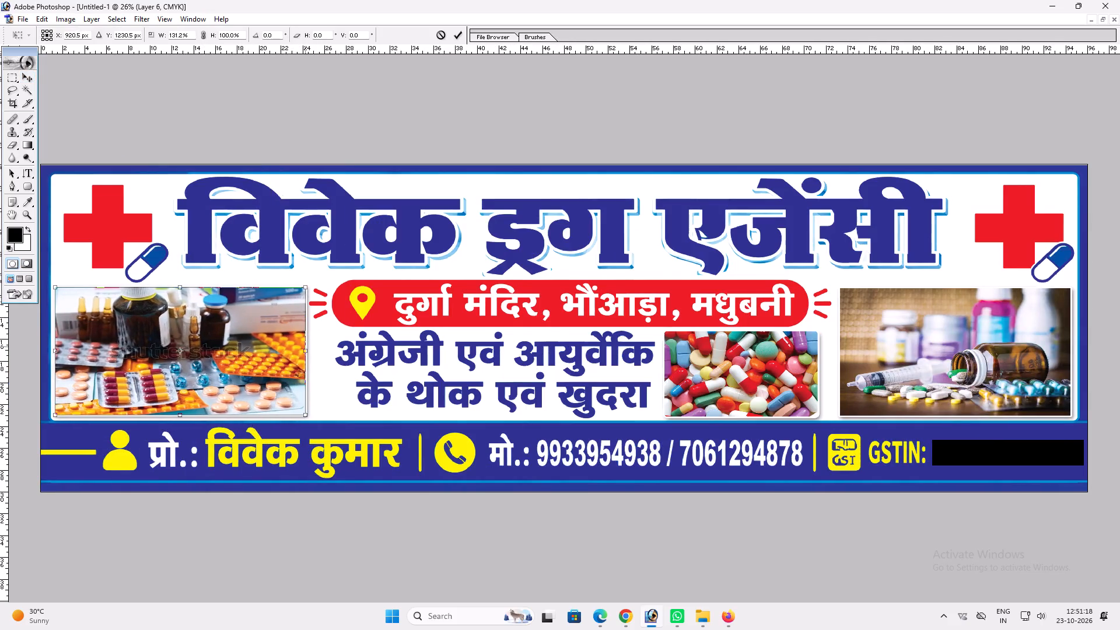
key(shift+Return)
key(v)
Add a text layer with the character "s" in the Revel font over the two-line Hindi service text.
scroll(413, 386, up, 1)
key(v)
key(ctrl+plus)
key(space)
key(space)
key(space)
key(space)
key(space)
drag(370, 379, 362, 332)
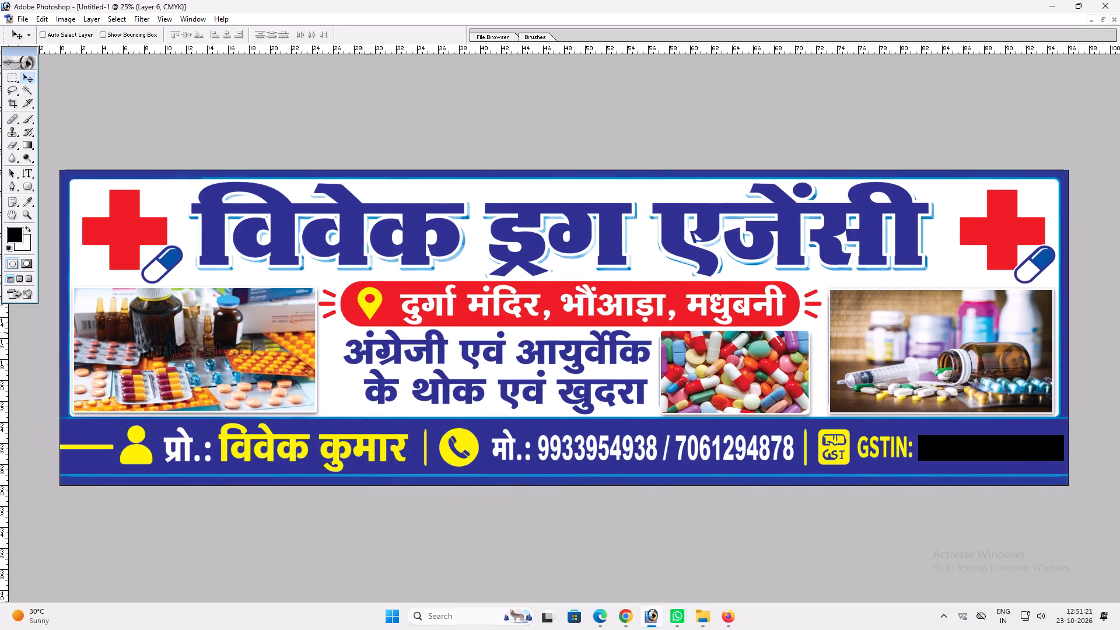
drag(362, 332, 362, 328)
key(ctrl+plus)
key(space)
key(space)
drag(440, 367, 425, 293)
key(t)
text(ttt)
key(t)
key(t)
click(408, 415)
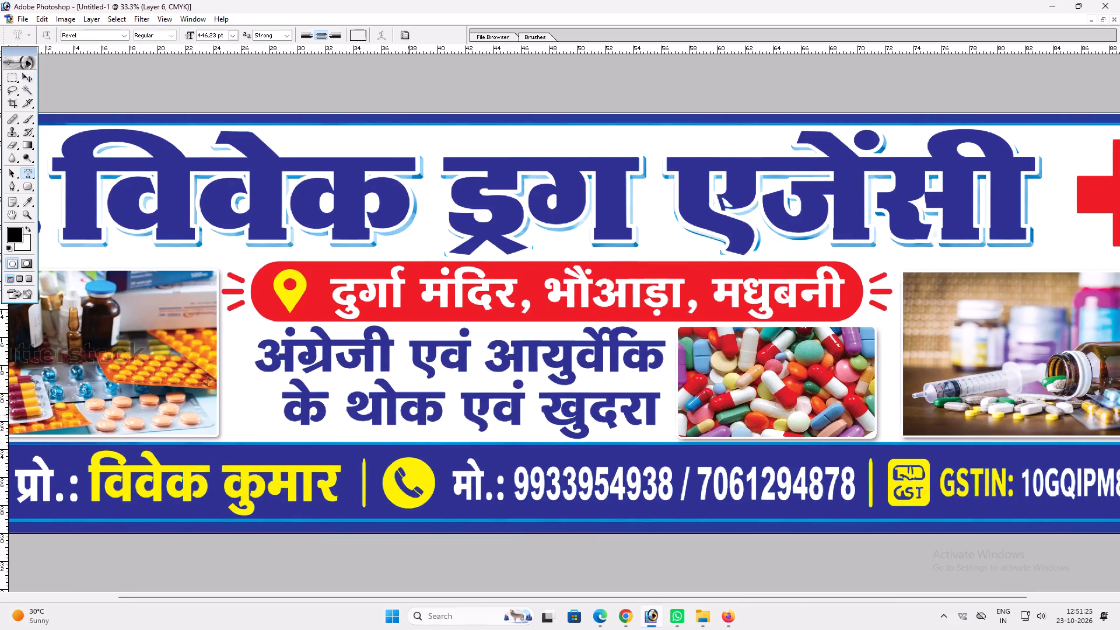
key(Return)
text(tt)
click(418, 415)
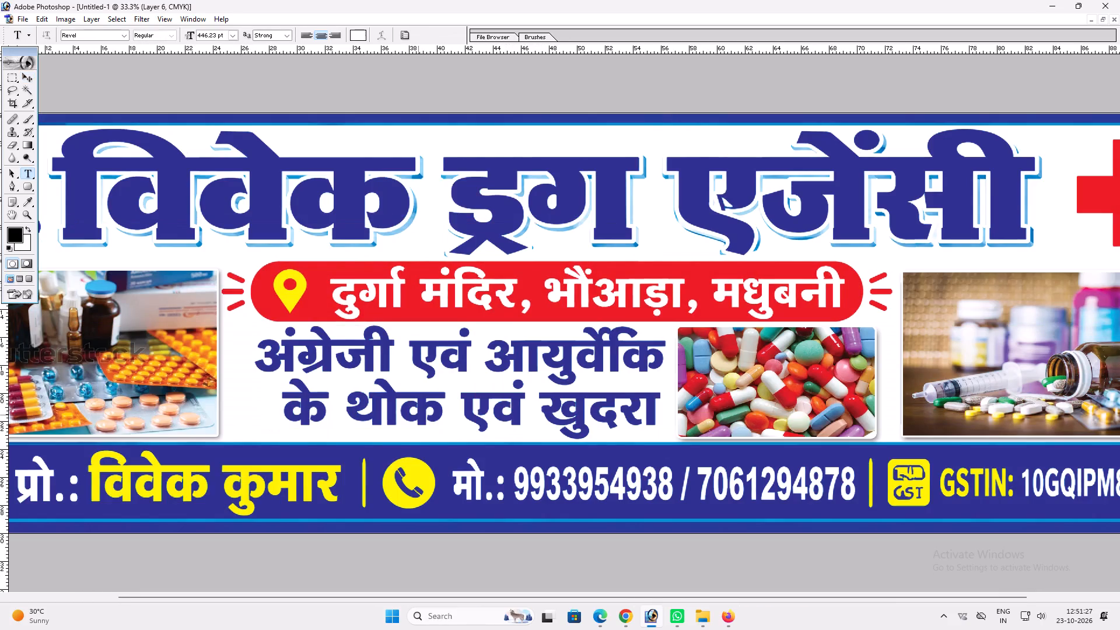
key(f)
text(ff)
key(ctrl+a)
key(s)
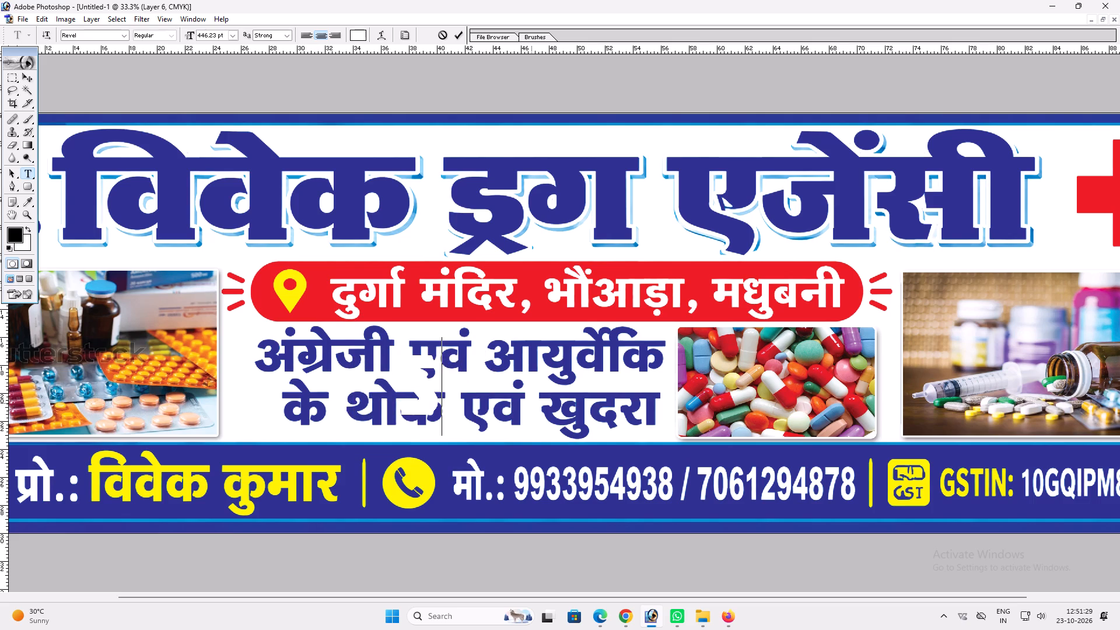
key(ctrl+a)
key(Return)
Add a Color Overlay to the "s" text layer using the dark blue sampled from the banner's title lettering.
key(alt+y)
key(n)
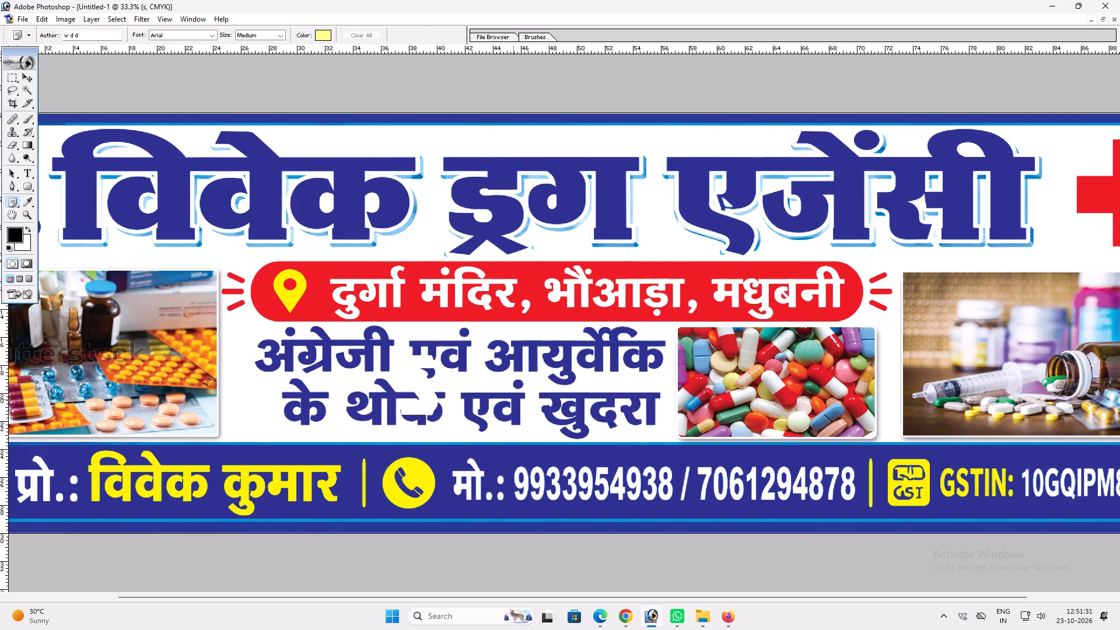
key(v)
key(alt+l)
key(alt+y)
key(n)
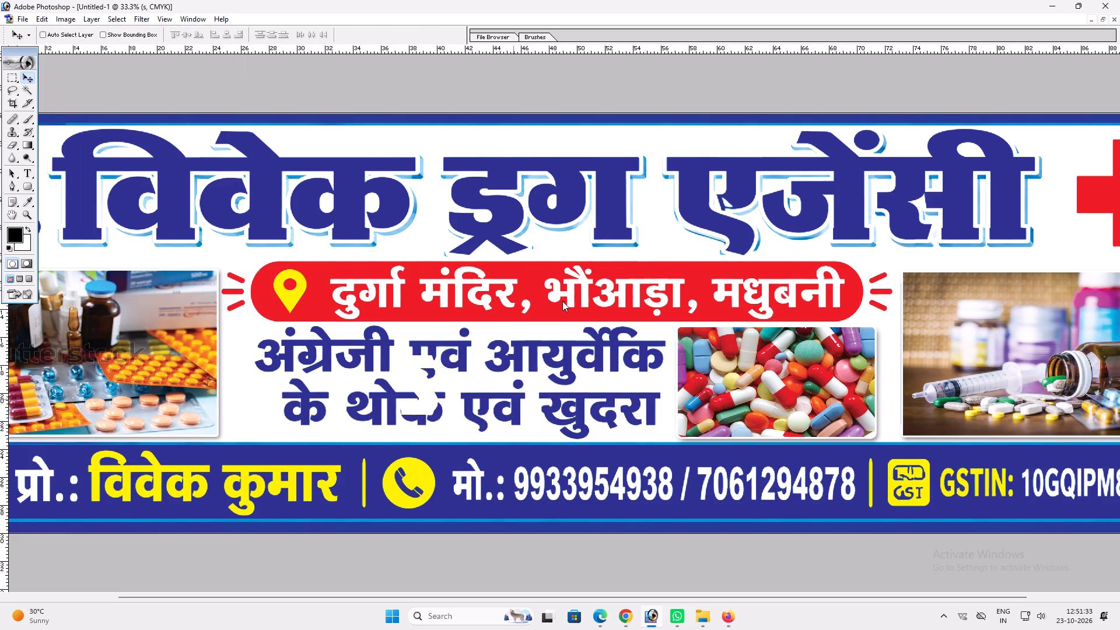
click(512, 473)
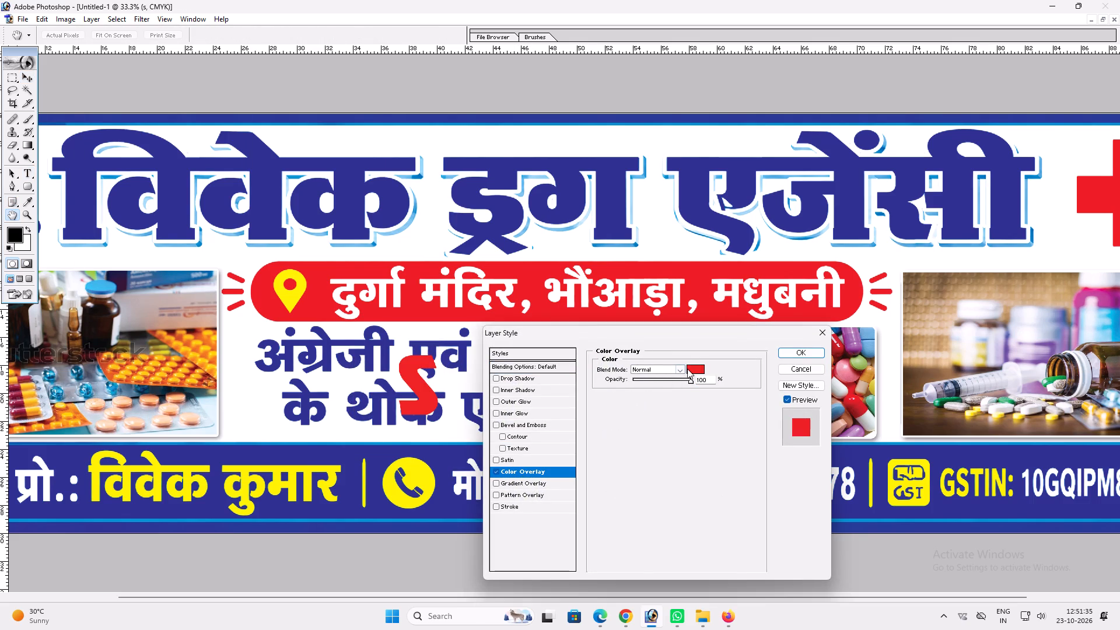
click(688, 369)
click(618, 187)
key(Return)
key(Return)
Change the font of the "s" text over the service lines to RAJ 05.
key(t)
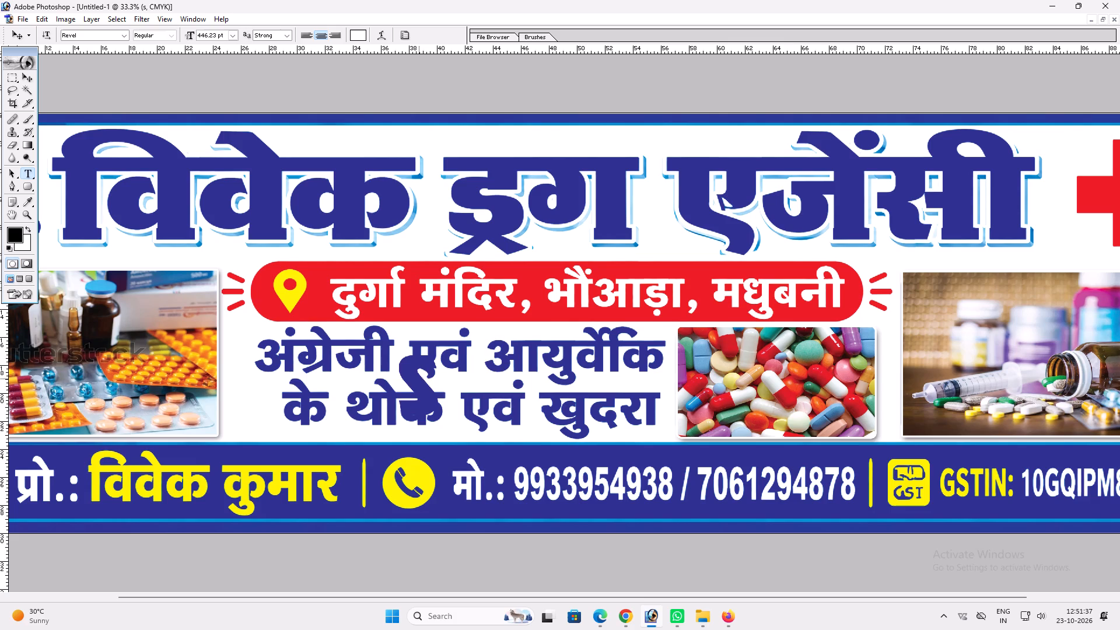
drag(419, 379, 393, 376)
key(ctrl+a)
click(103, 37)
text(ra)
key(Down)
key(Down)
key(Down)
key(Down)
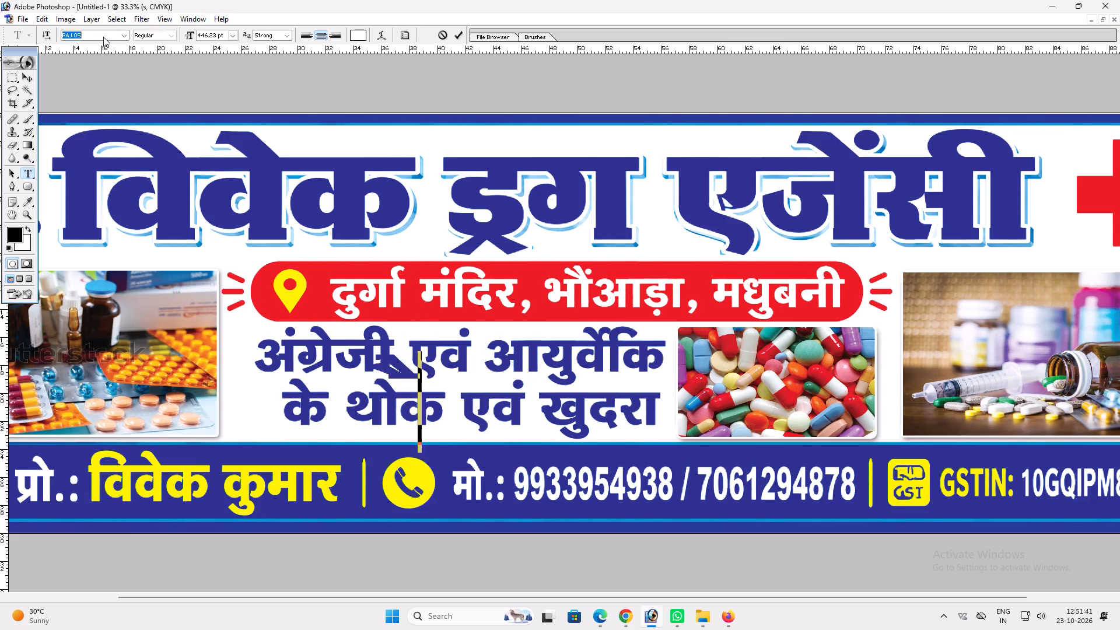
key(Down)
key(Down)
key(Down)
key(Up)
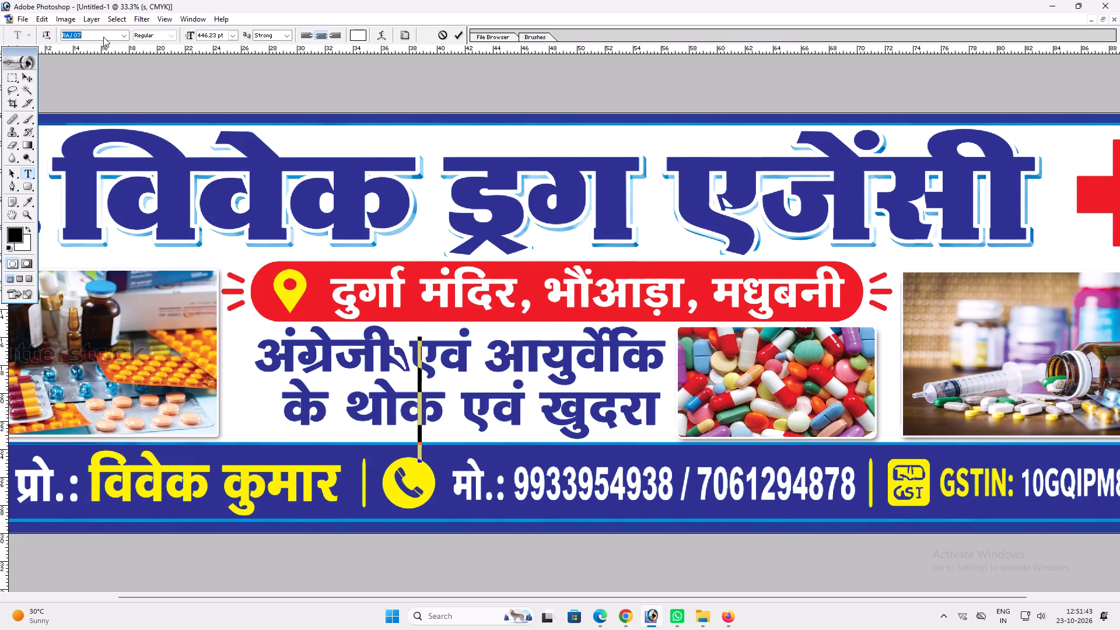
key(Up)
key(Up)
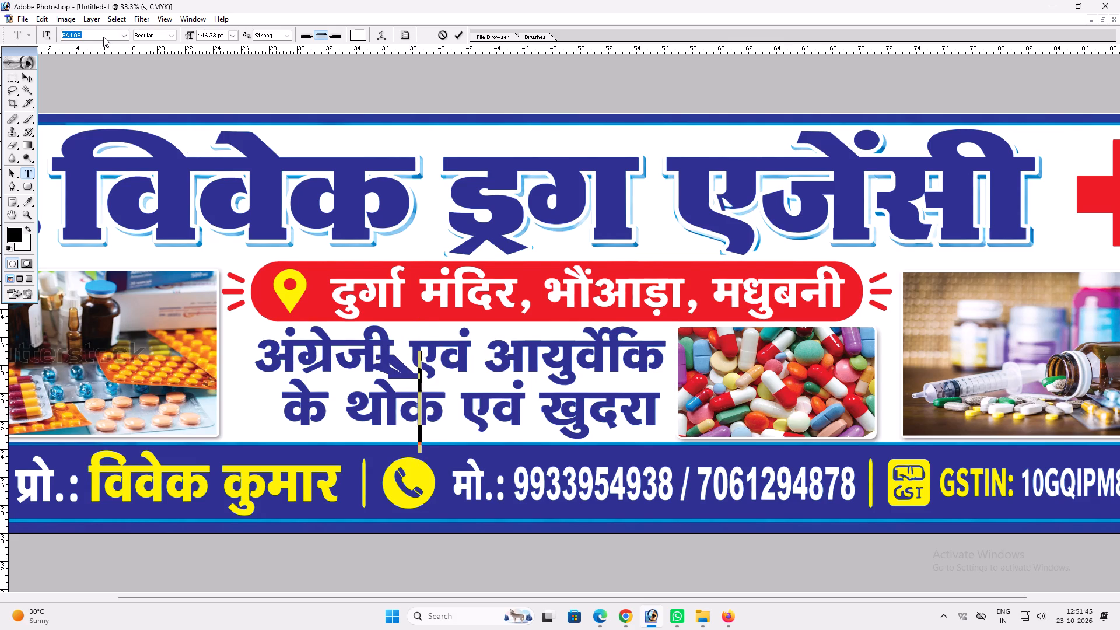
key(Return)
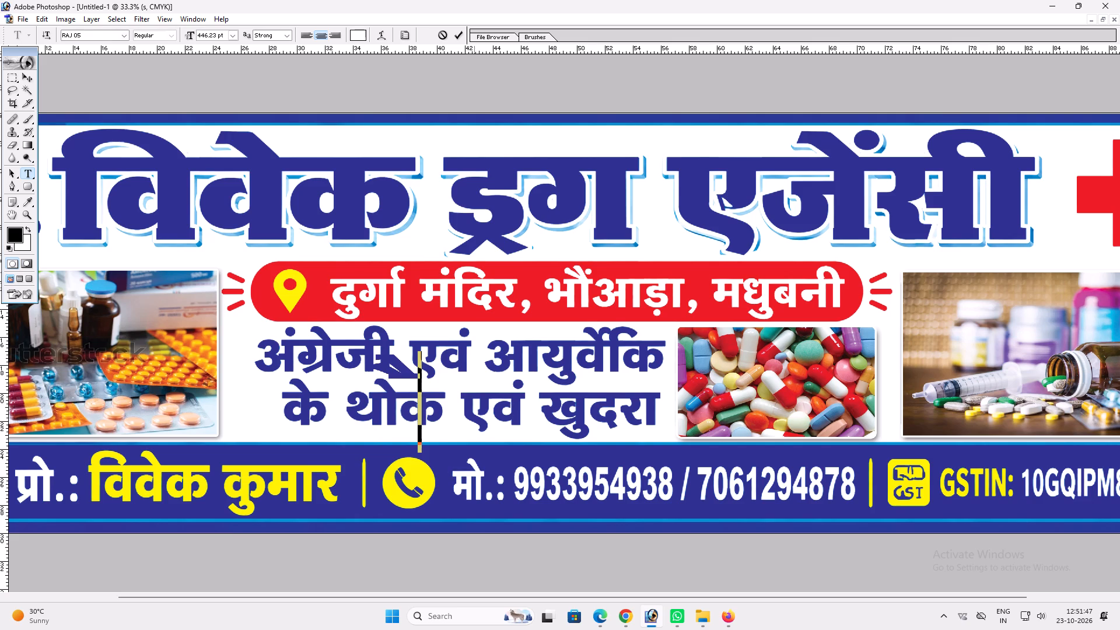
Retype the text layer's character as "s" and toggle its All Caps setting to get the single-stroke vowel mark.
click(414, 381)
key(ctrl+a)
key(s)
key(Return)
key(v)
key(t)
drag(413, 382, 396, 386)
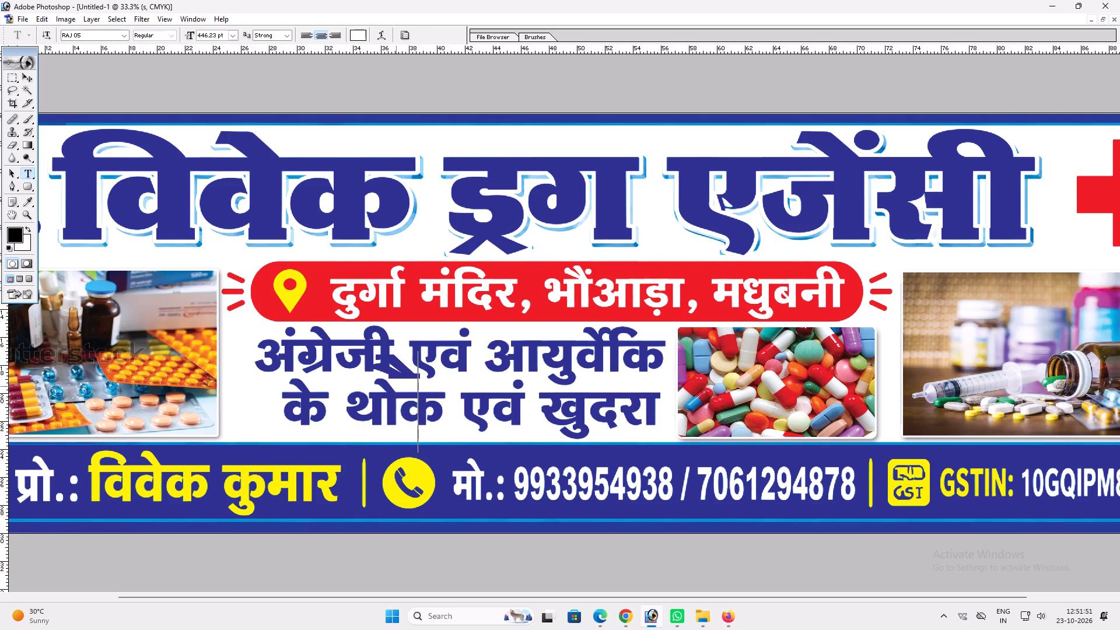
key(ctrl+shift+k)
key(ctrl+a)
key(s)
key(ctrl+a)
key(ctrl+shift+k)
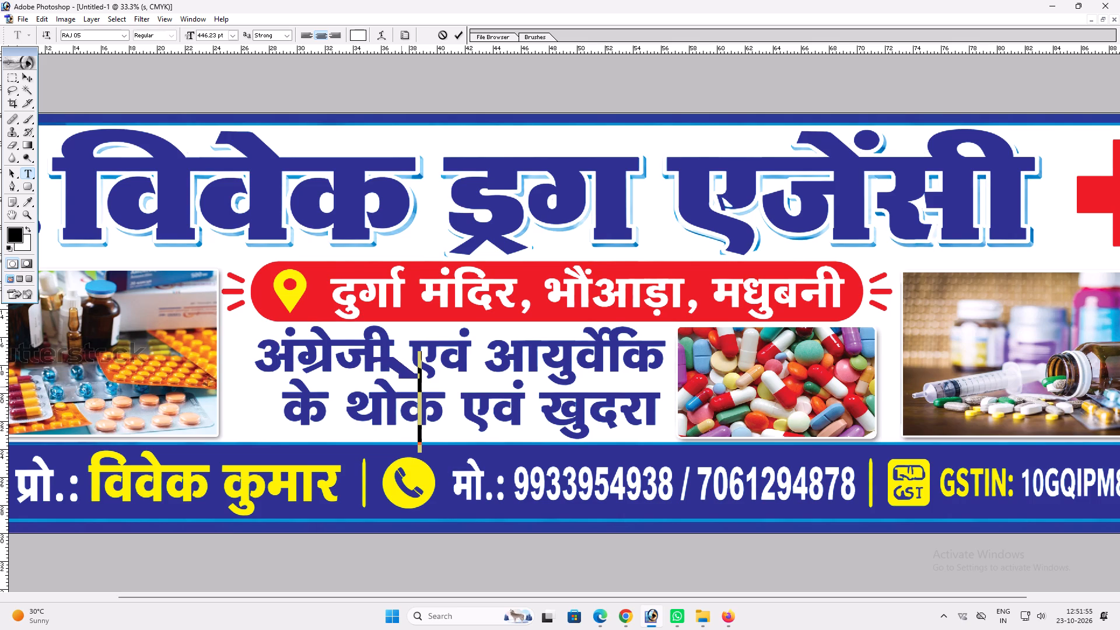
key(Return)
Move the vowel mark onto the word थोक in the second service line and free-transform it to fit the lettering.
key(v)
key(v)
drag(426, 384, 425, 397)
key(ctrl+t)
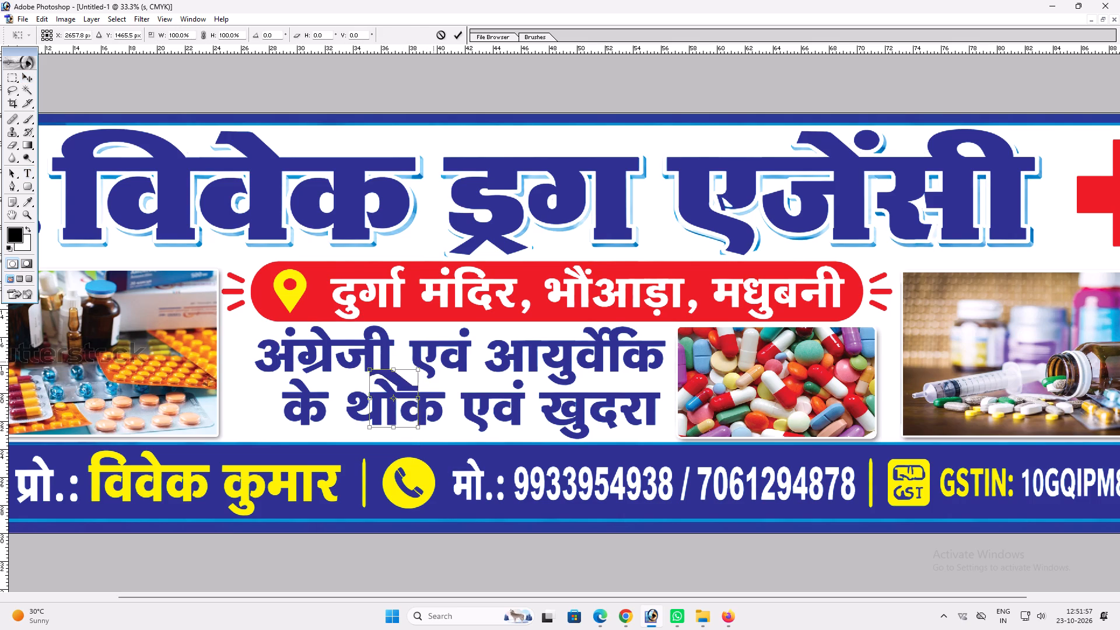
drag(436, 363, 433, 383)
key(Return)
key(v)
drag(431, 386, 426, 388)
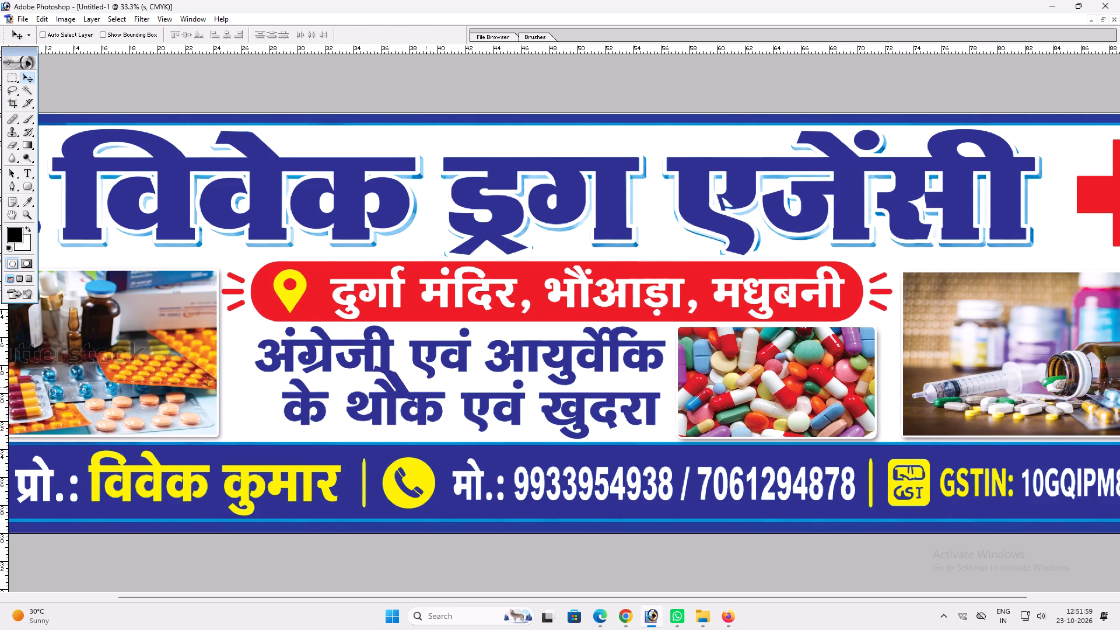
key(ctrl+t)
alt+shift+drag(423, 438, 418, 425)
key(Return)
key(v)
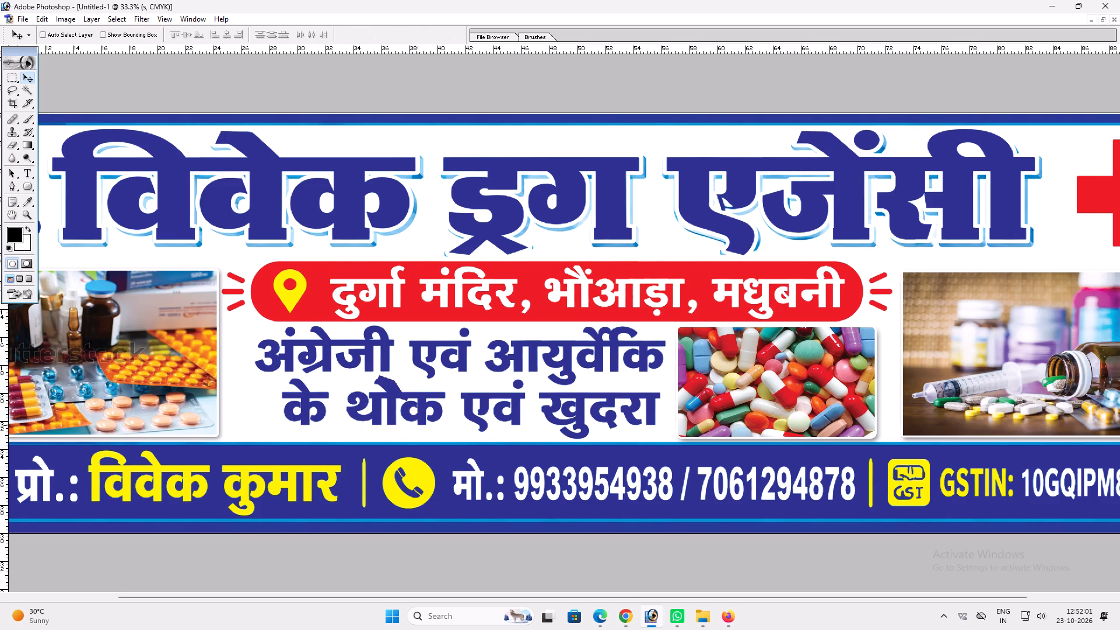
drag(423, 398, 430, 395)
key(ctrl+t)
key(Return)
key(v)
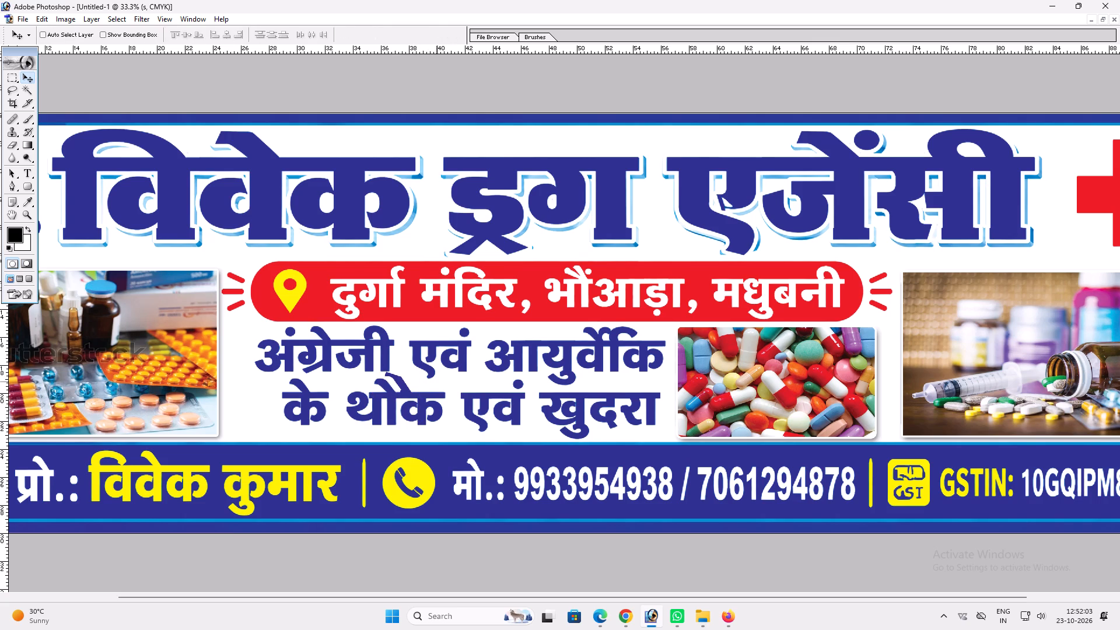
Shrink the vowel mark slightly and place it beside the existing vowel sign of थोक to form थौक.
shift+drag(430, 383, 398, 384)
key(ctrl+t)
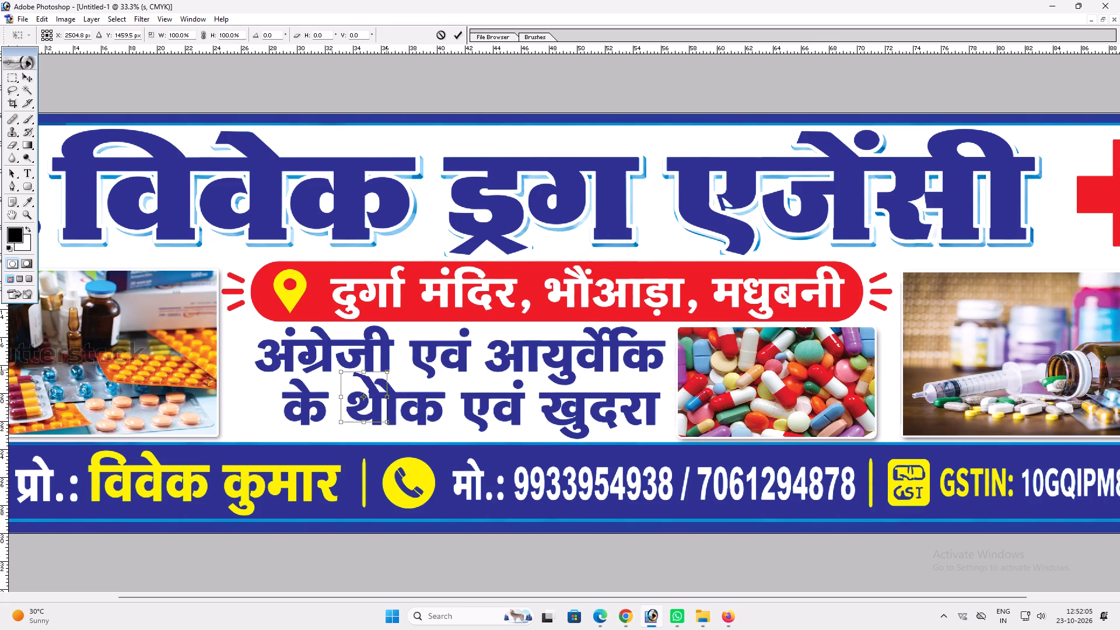
shift+drag(386, 370, 373, 376)
key(shift+Return)
key(v)
drag(374, 390, 404, 381)
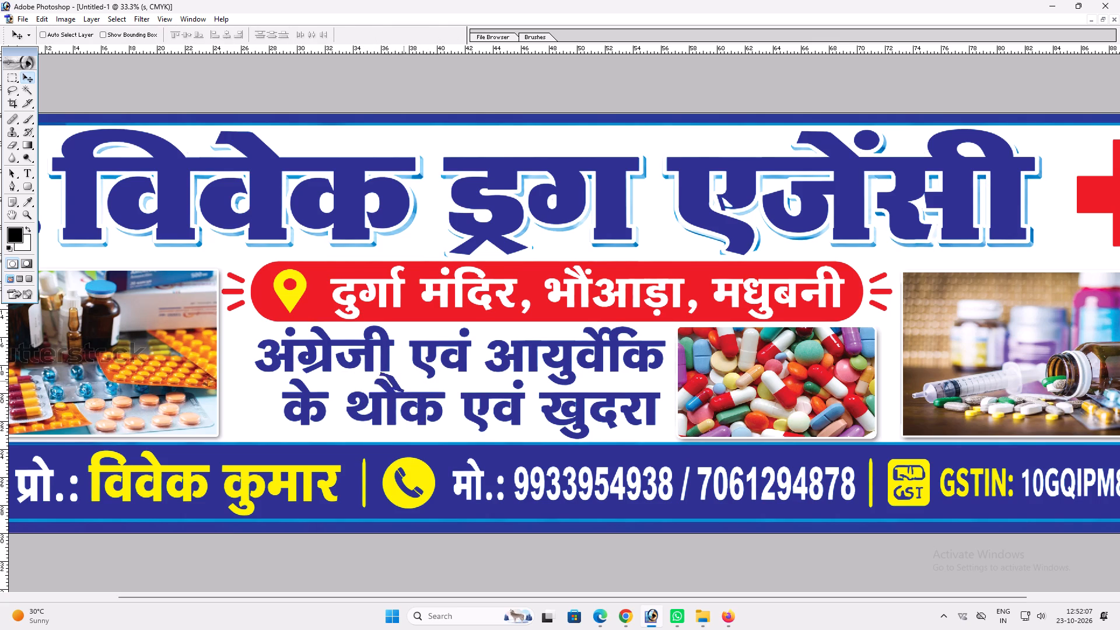
drag(404, 381, 408, 385)
Rotate the vowel mark 11.8° so it lines up with the stroke on थौक.
key(ctrl+t)
drag(461, 384, 454, 398)
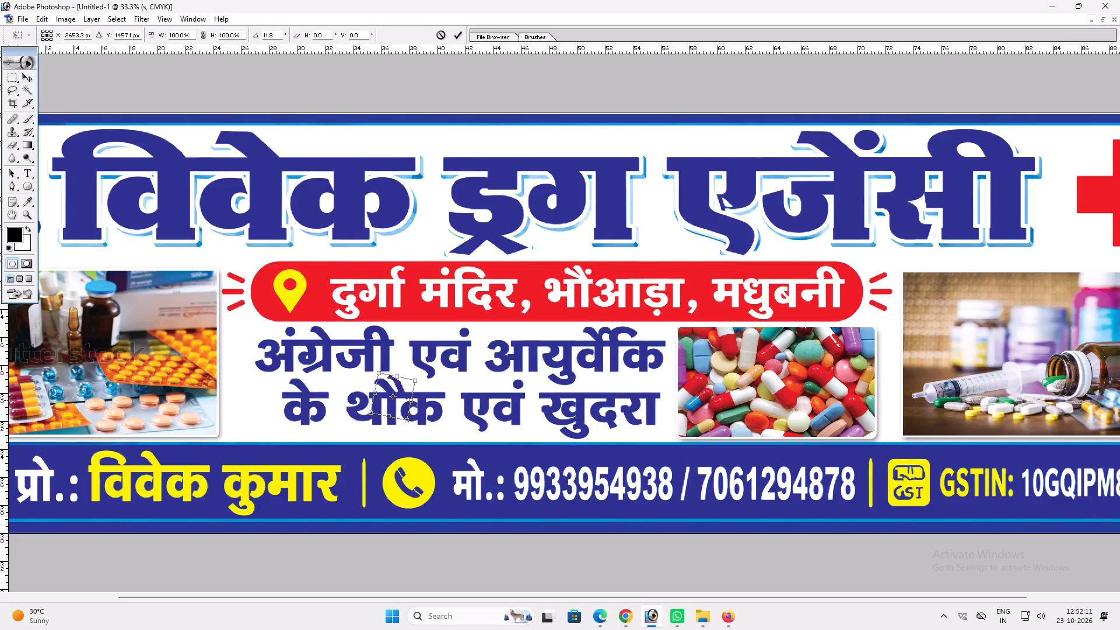
key(Return)
key(v)
click(427, 397)
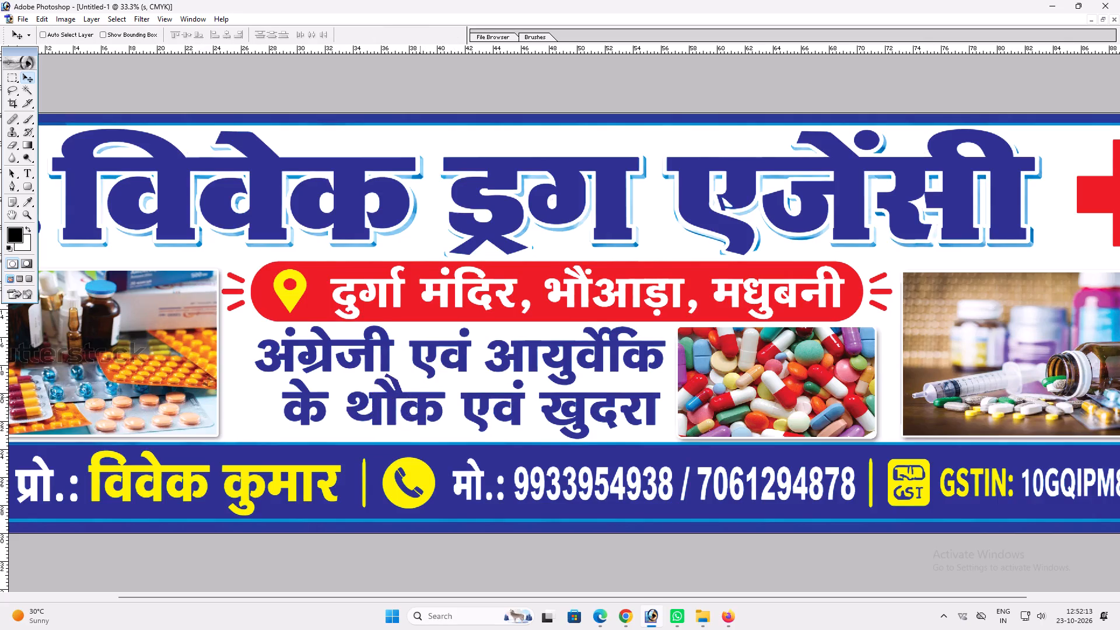
Save the banner as a layered TIFF named "Vivek Drug agency 8x2.5= 1 pc" in the 23.10.2026 folder.
key(space)
key(space)
key(space)
key(space)
key(space)
key(space)
key(space)
key(space)
right_drag(391, 386, 400, 388)
click(407, 391)
key(v)
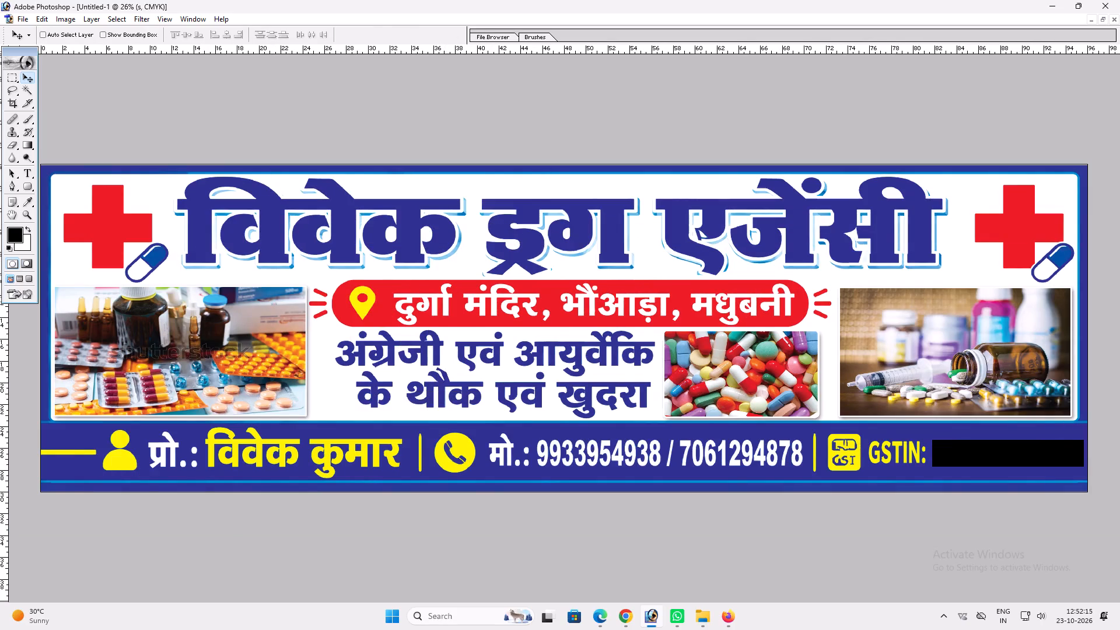
key(ctrl+shift+s)
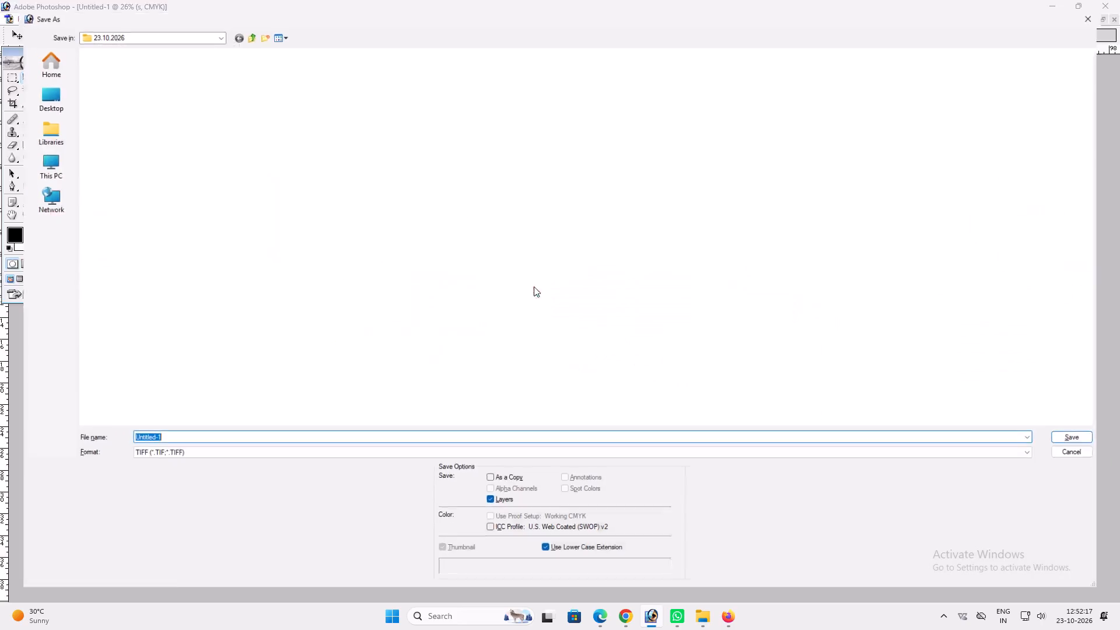
click(1108, 0)
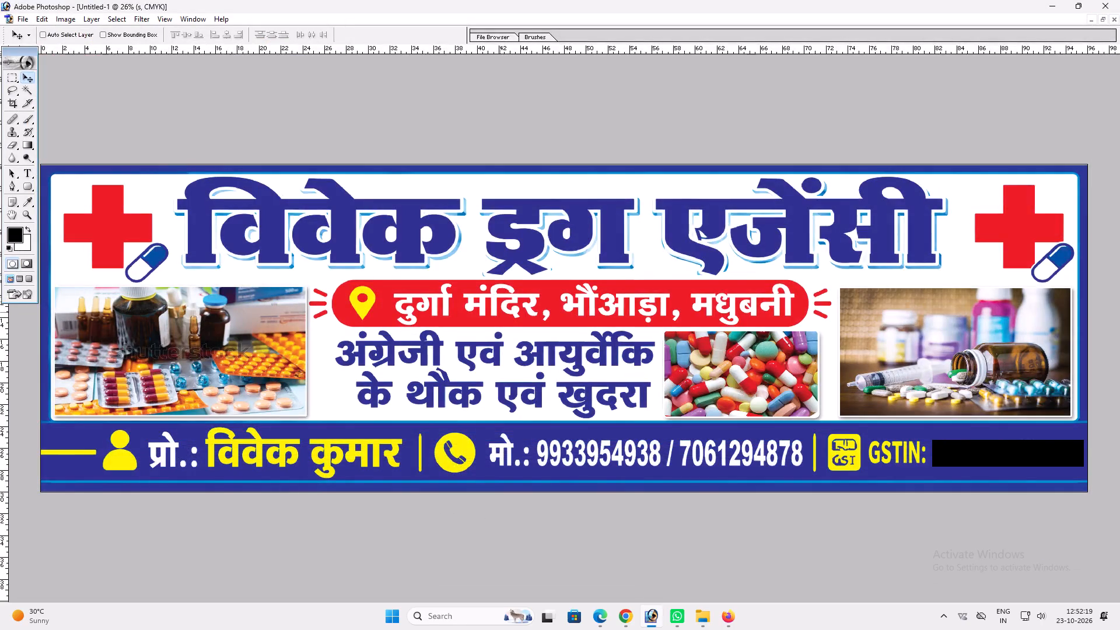
key(ctrl+shift+s)
text(Vivek Drug E)
key(BackSpace)
text(agency)
key(space)
key(8)
text(x2.5= 1 pc)
key(space)
key(Return)
key(Return)
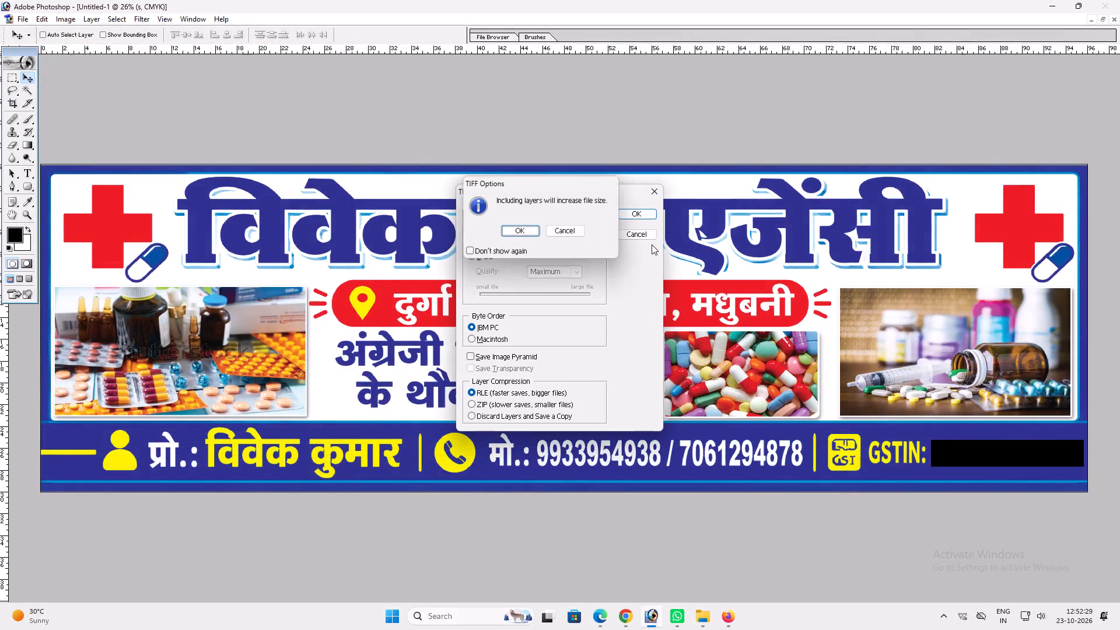
key(Return)
Save a JPEG version of the banner under the same name at quality 7 (Medium).
key(ctrl+shift+s)
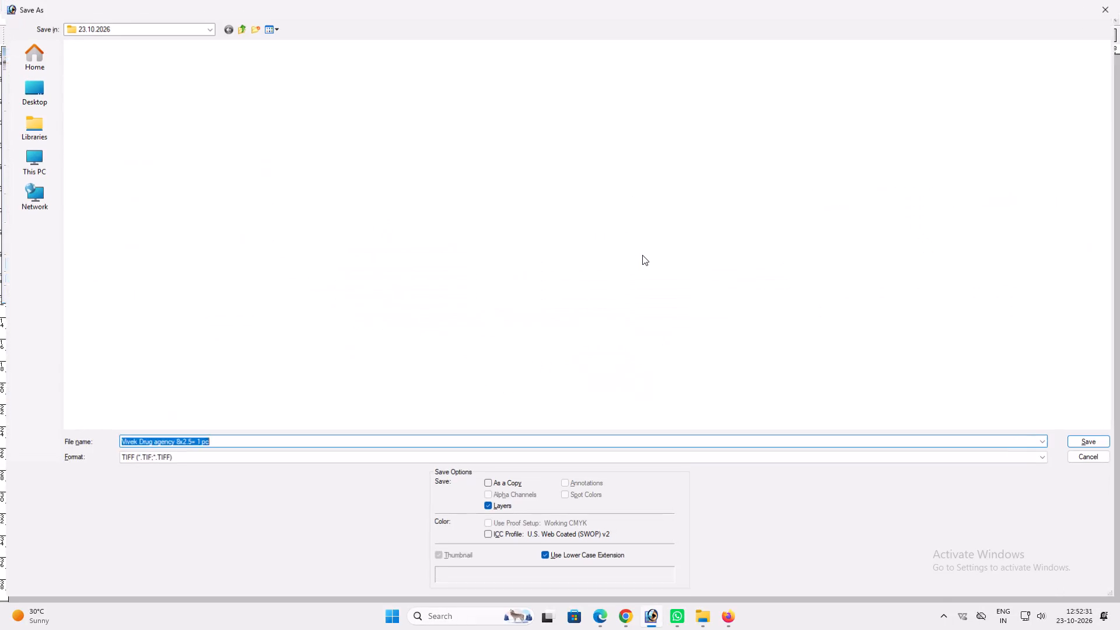
key(Tab)
key(j)
key(Return)
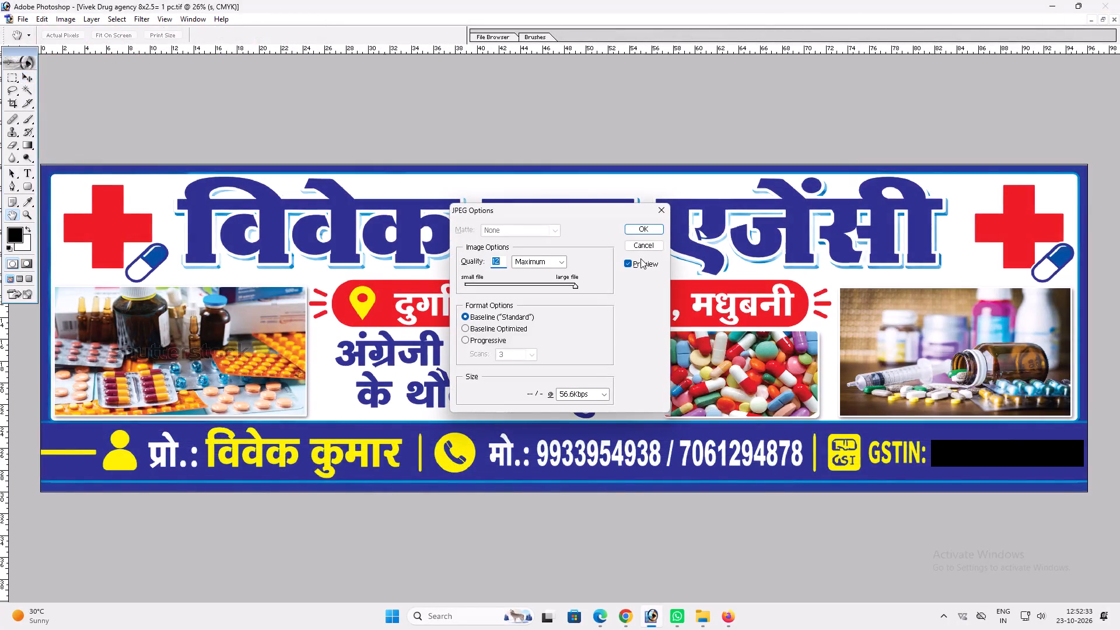
click(531, 285)
key(Return)
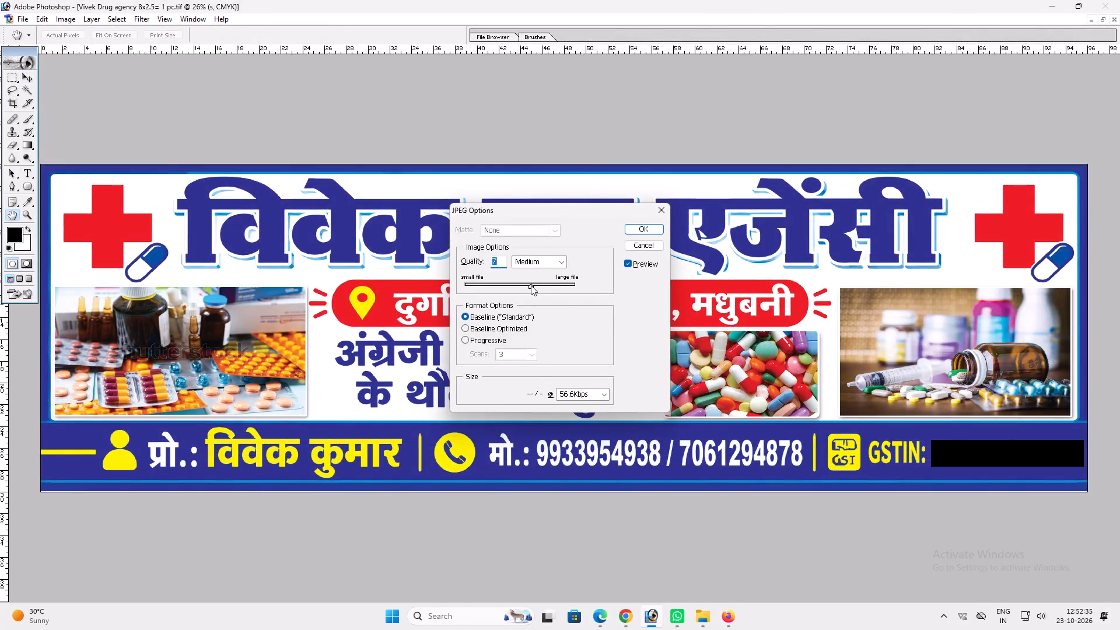
Bring up the 23.10.2026 folder's files for opening.
key(ctrl+o)
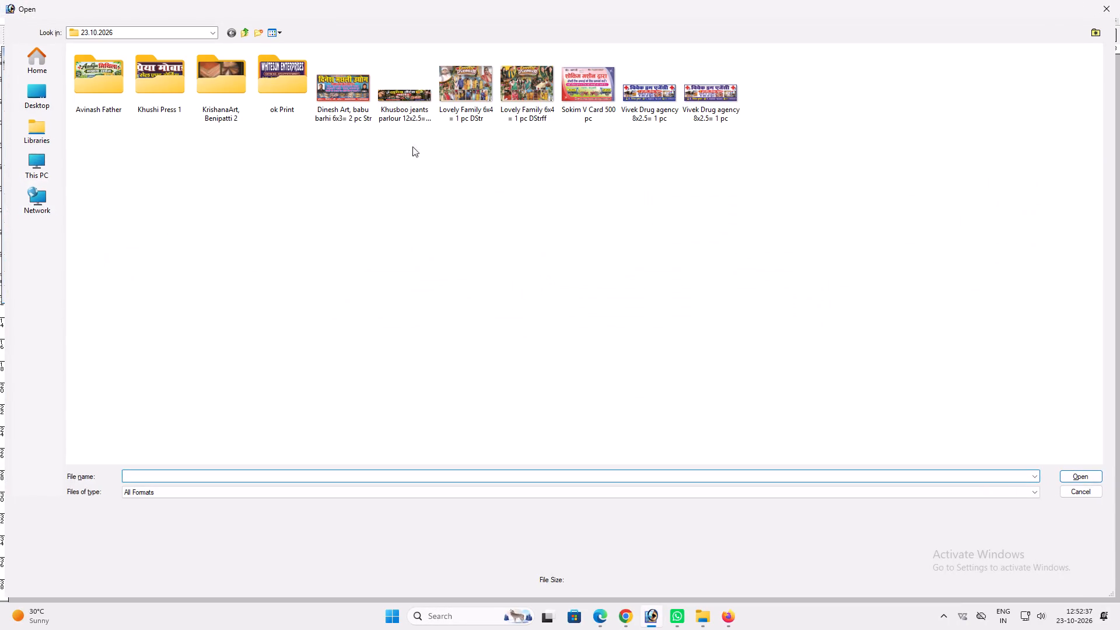
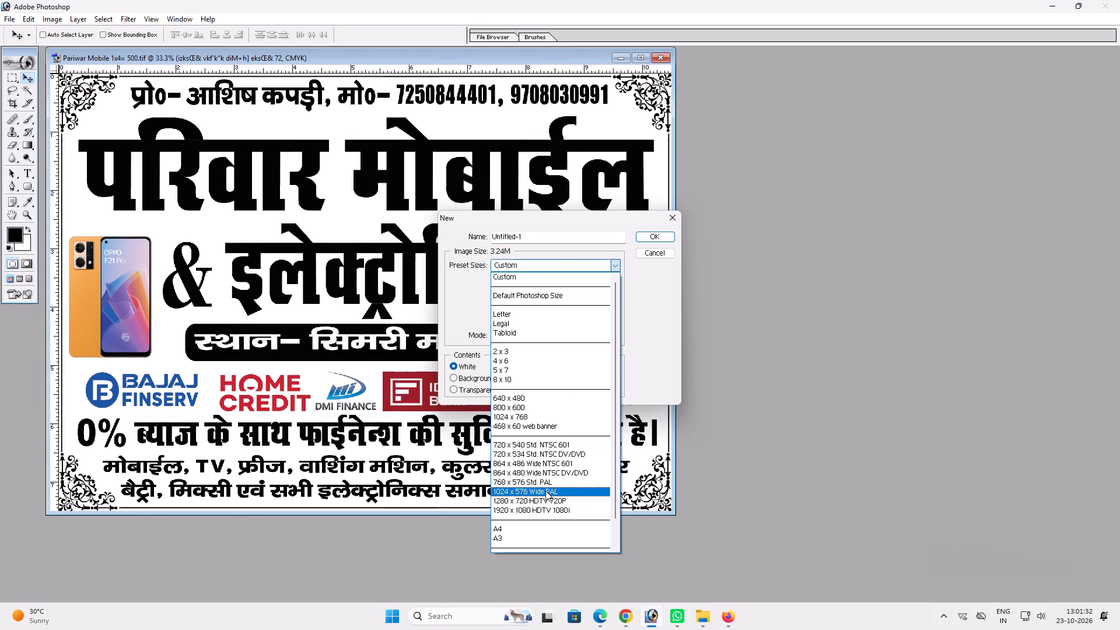
Create a white 11 x 14 inch document from the Legal preset and place its window beside the Pariwar Mobile banner.
click(534, 327)
key(Return)
key(v)
drag(260, 60, 702, 114)
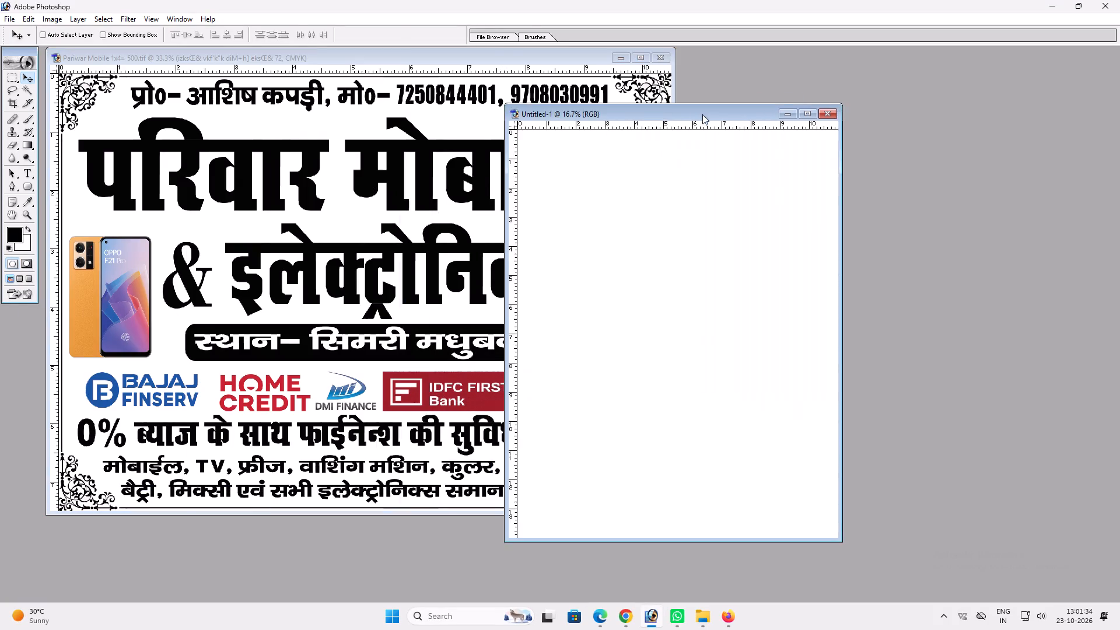
drag(702, 114, 712, 113)
Merge the visible layers of the Pariwar Mobile banner and copy the merged artwork into the new blank document.
click(266, 211)
key(ctrl+shift+e)
drag(265, 213, 738, 237)
key(v)
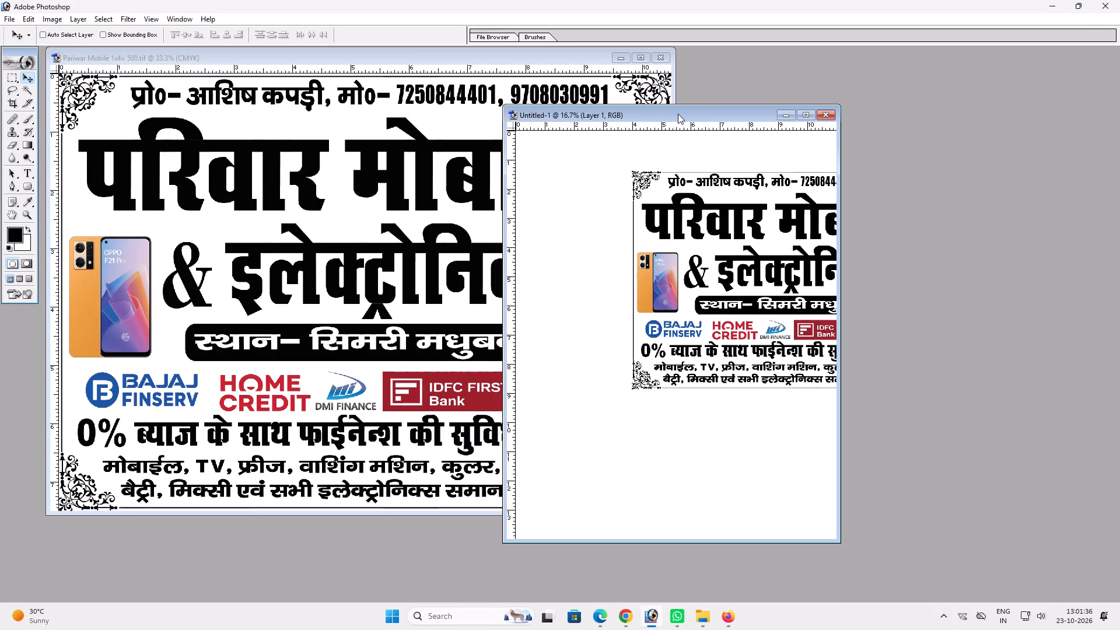
Maximize the new document and rotate the pasted banner artwork 90° counterclockwise.
double_click(678, 114)
key(ctrl+t)
ctrl+right_click(650, 246)
click(710, 370)
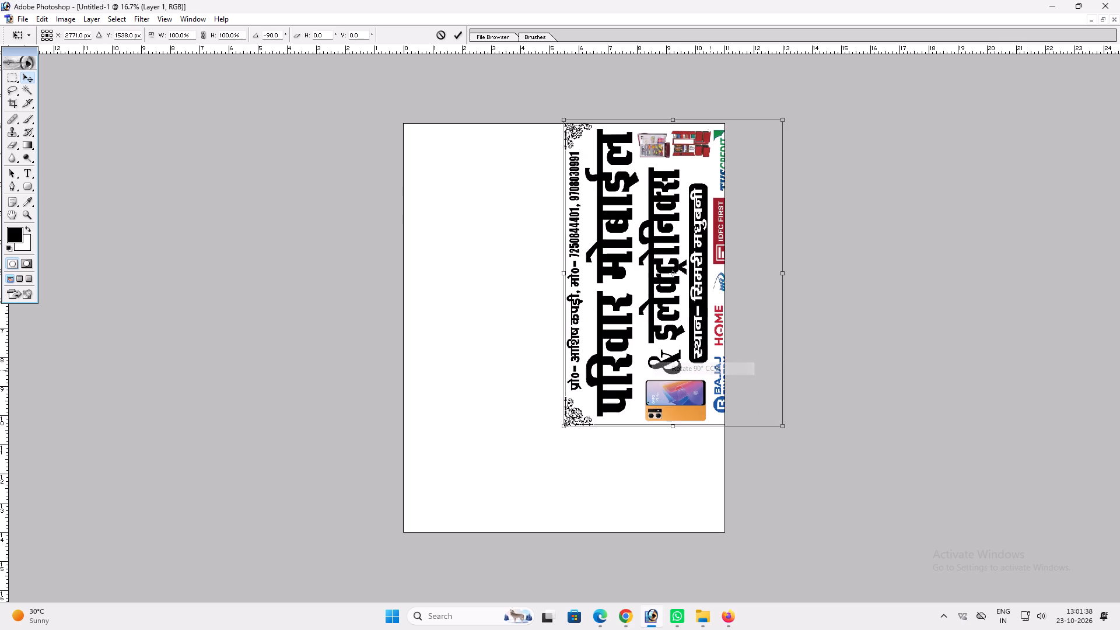
key(Return)
Move the rotated banner fully onto the page and align it to the page's horizontal center.
key(v)
drag(717, 300, 646, 342)
key(ctrl+a)
key(alt+l)
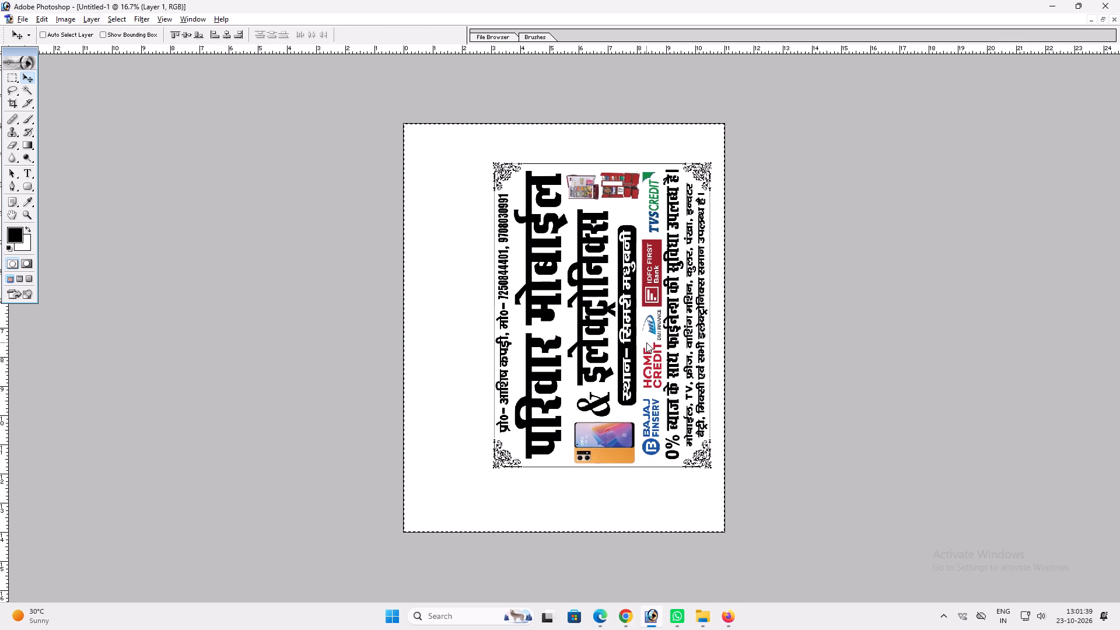
key(alt+i)
key(alt+h)
key(ctrl+d)
key(v)
key(v)
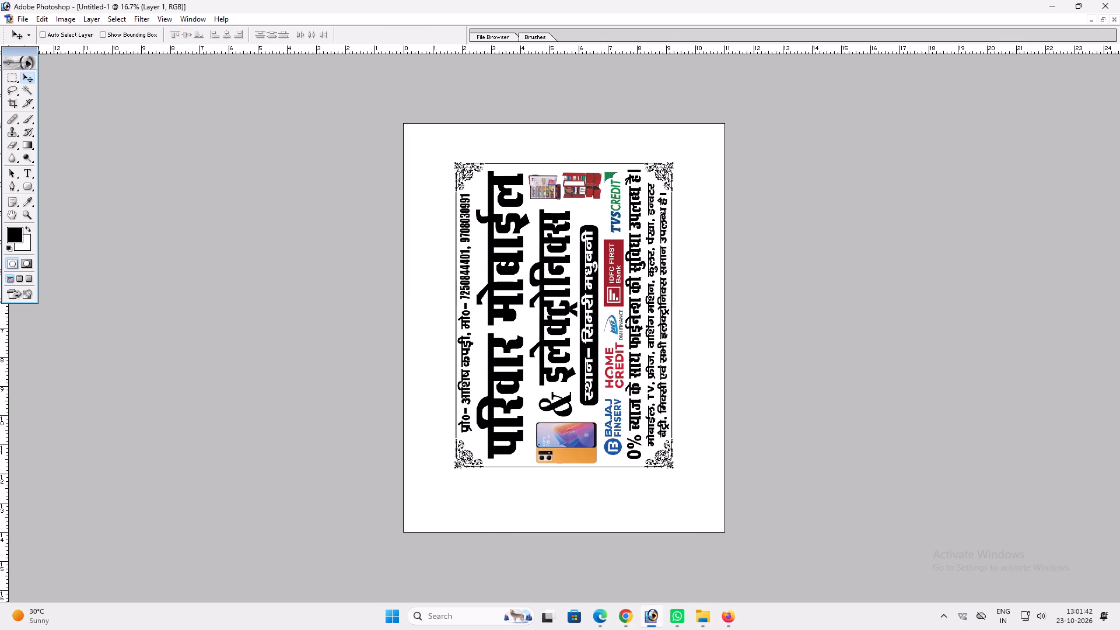
Collapse the toolbox and place a horizontal guide about 2 inches below the page's top edge.
double_click(23, 54)
drag(342, 49, 344, 185)
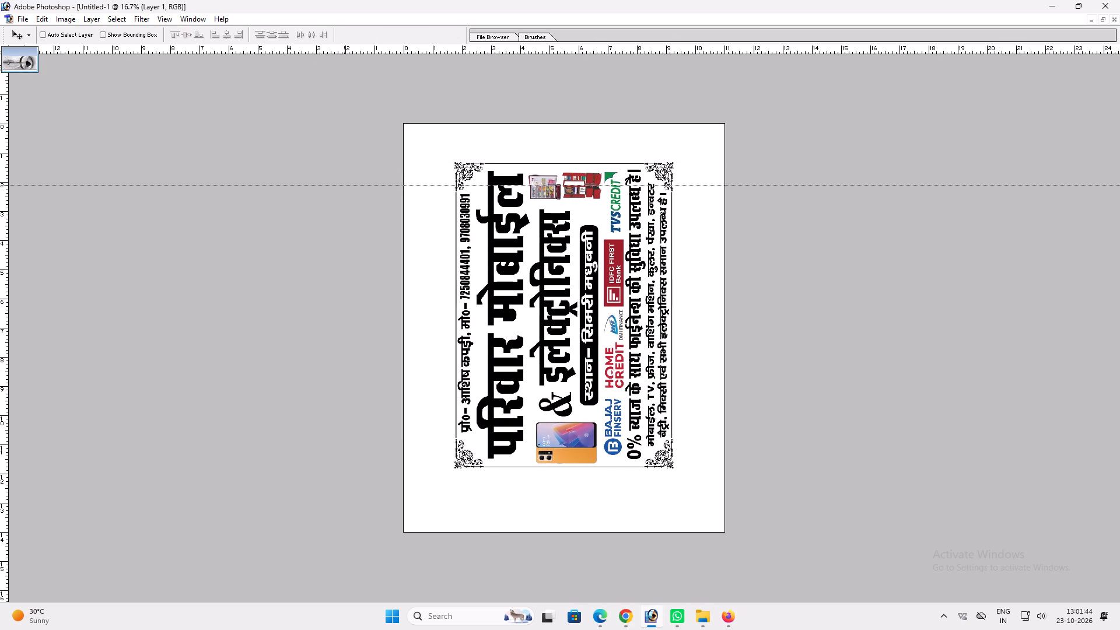
drag(344, 185, 353, 181)
Shift the banner down until its top border meets the guide, and recenter it horizontally on the page.
ctrl+click(499, 222)
shift+drag(499, 222, 499, 234)
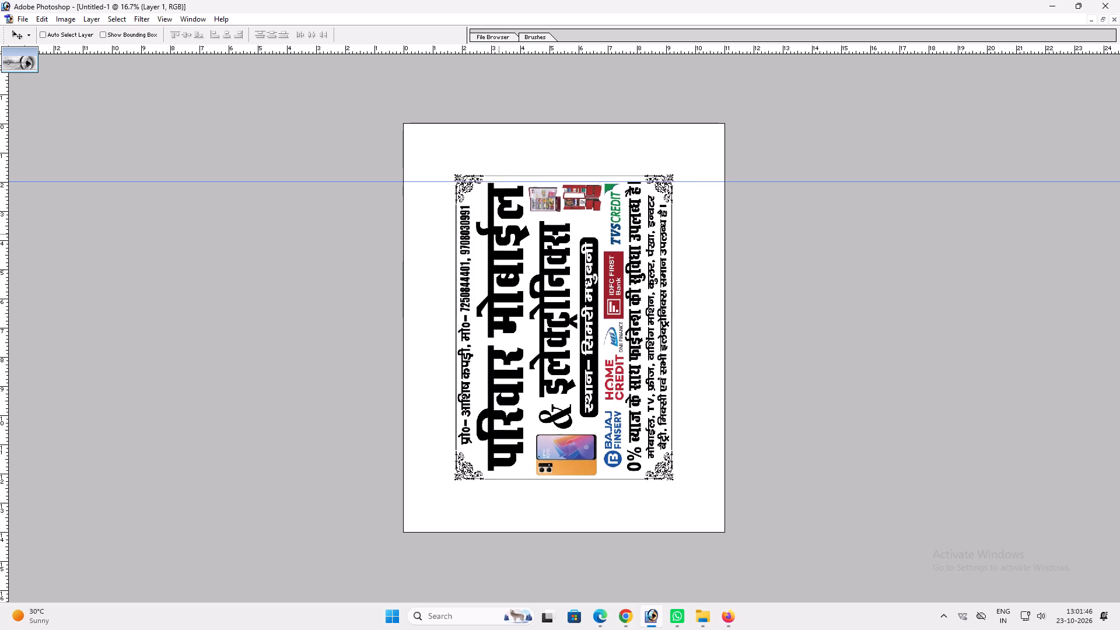
shift+drag(499, 234, 499, 239)
key(ctrl+a)
key(alt+l)
key(alt+i)
key(alt+h)
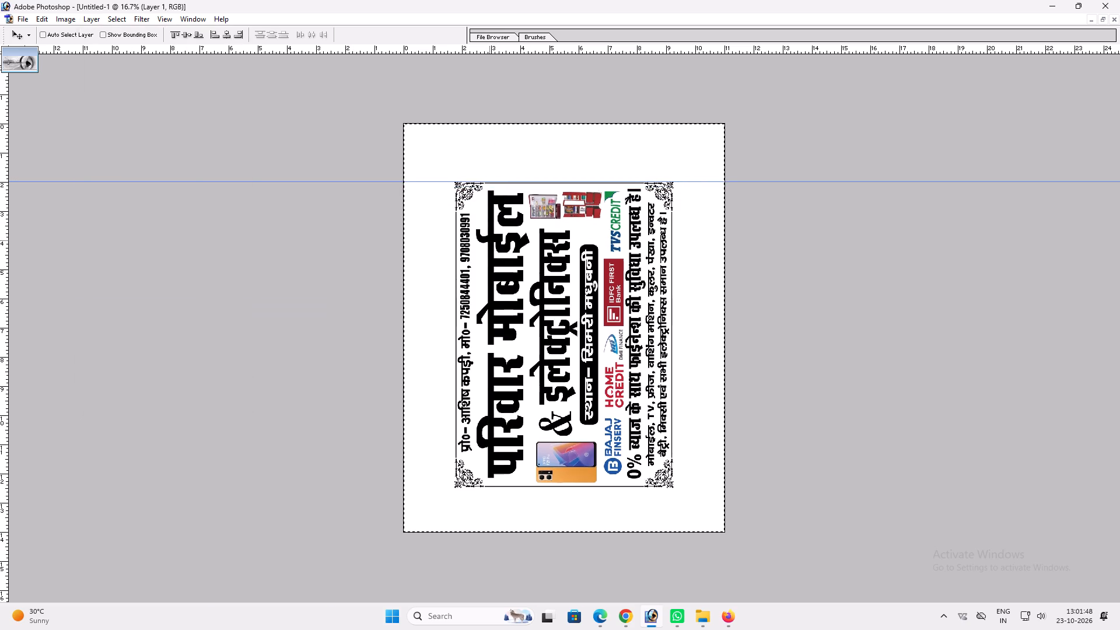
key(ctrl+d)
Set the print paper size to Legal and start printing the banner page.
key(ctrl+p)
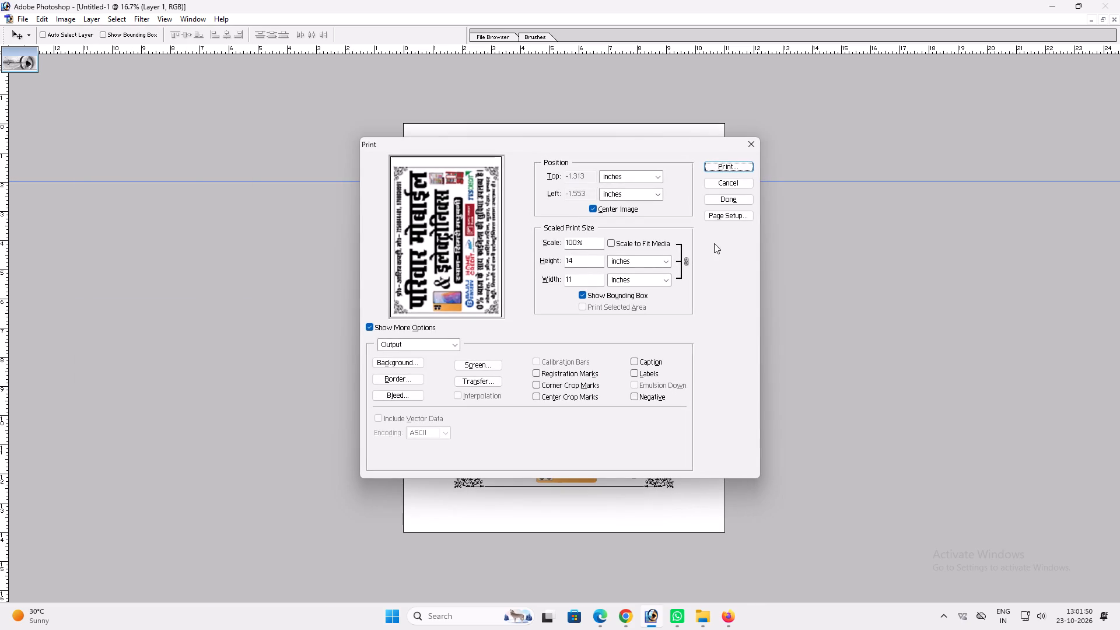
click(729, 218)
click(474, 304)
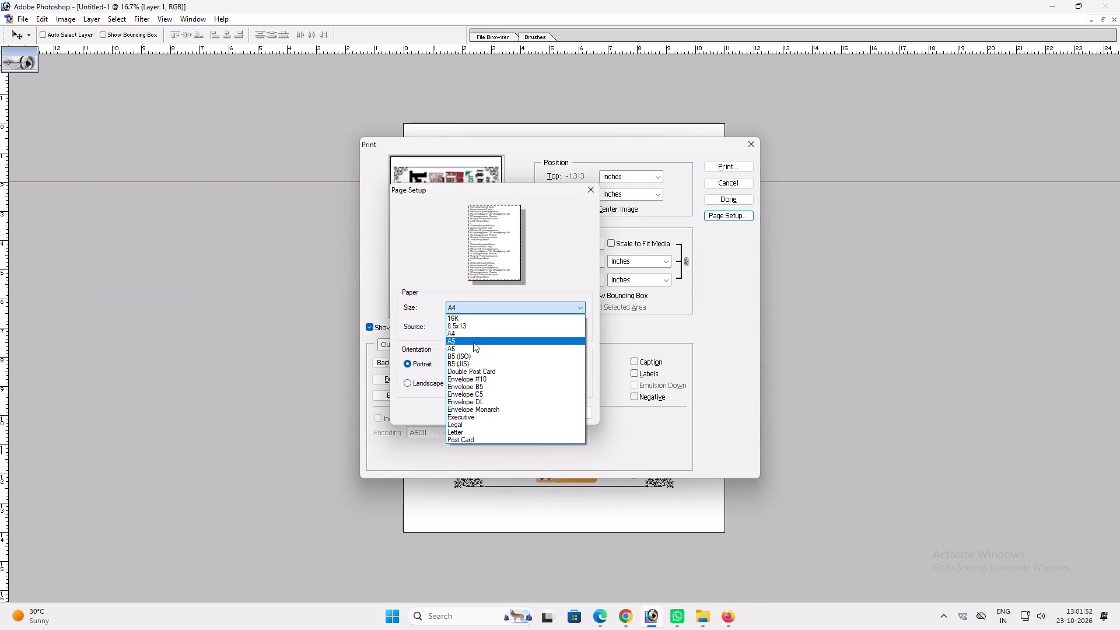
click(477, 424)
click(532, 413)
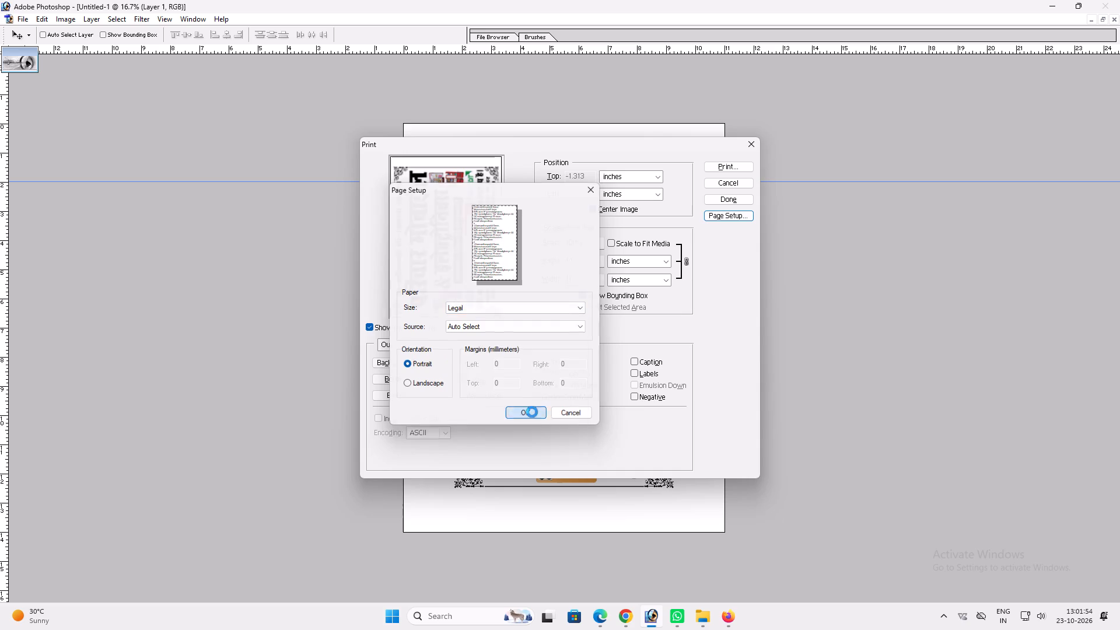
click(720, 169)
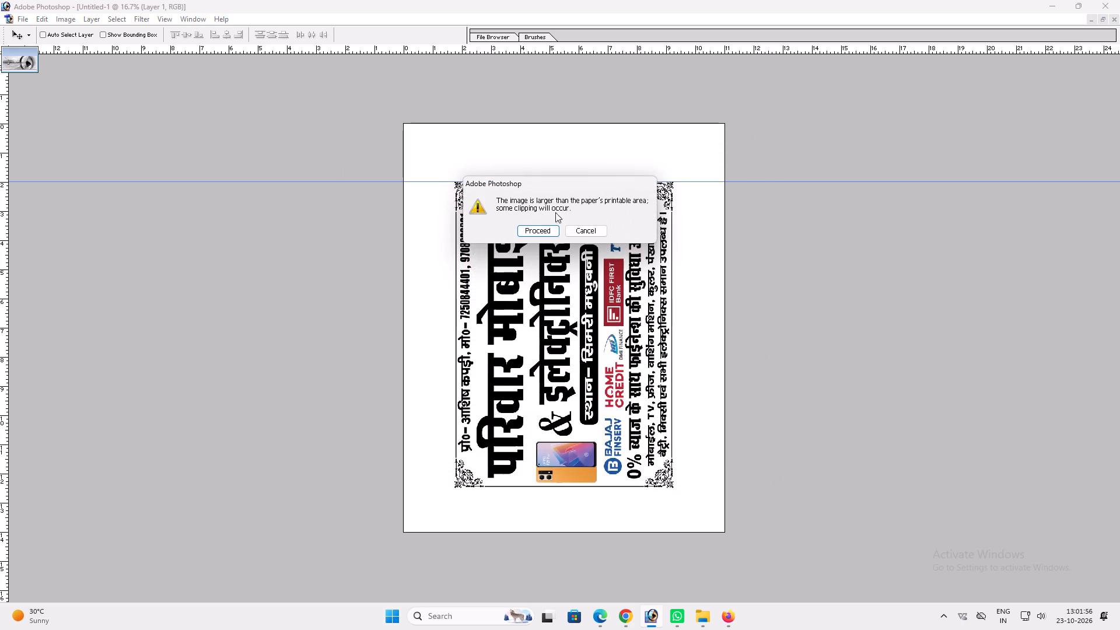
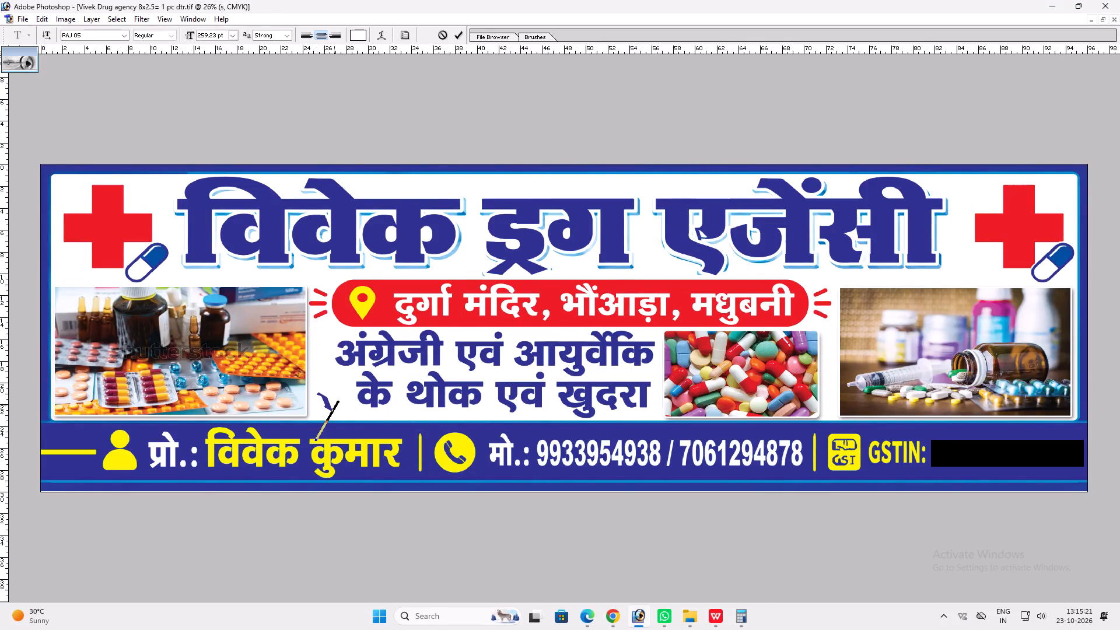
Add a short placeholder text "fff" beside the tagline's second line and color it the heading's dark blue, 2E3192.
key(BackSpace)
key(Return)
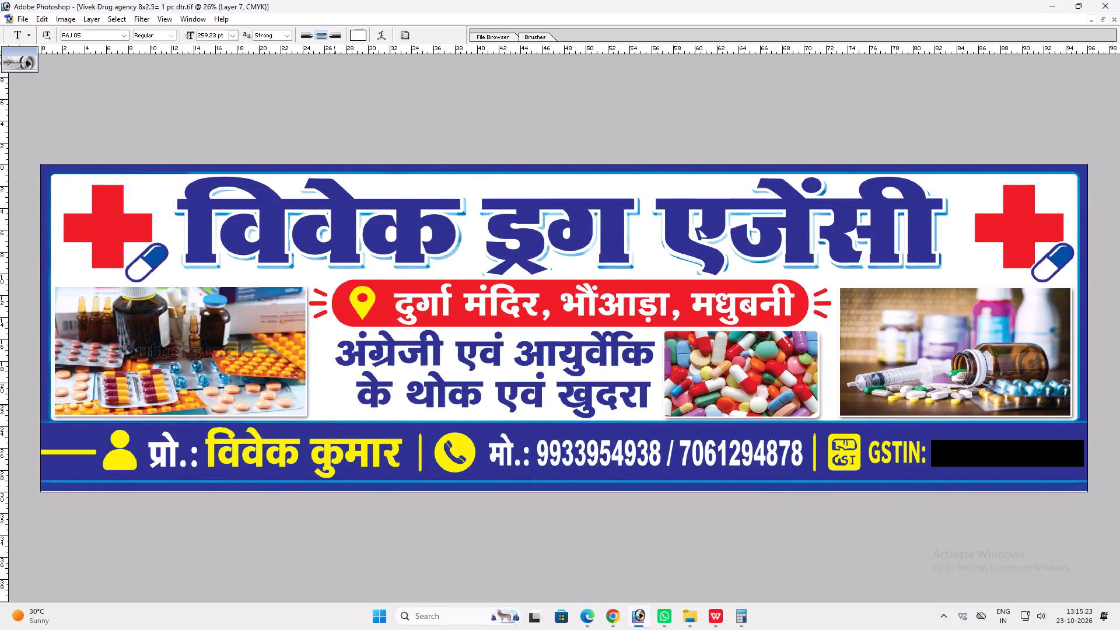
click(334, 405)
text(fff)
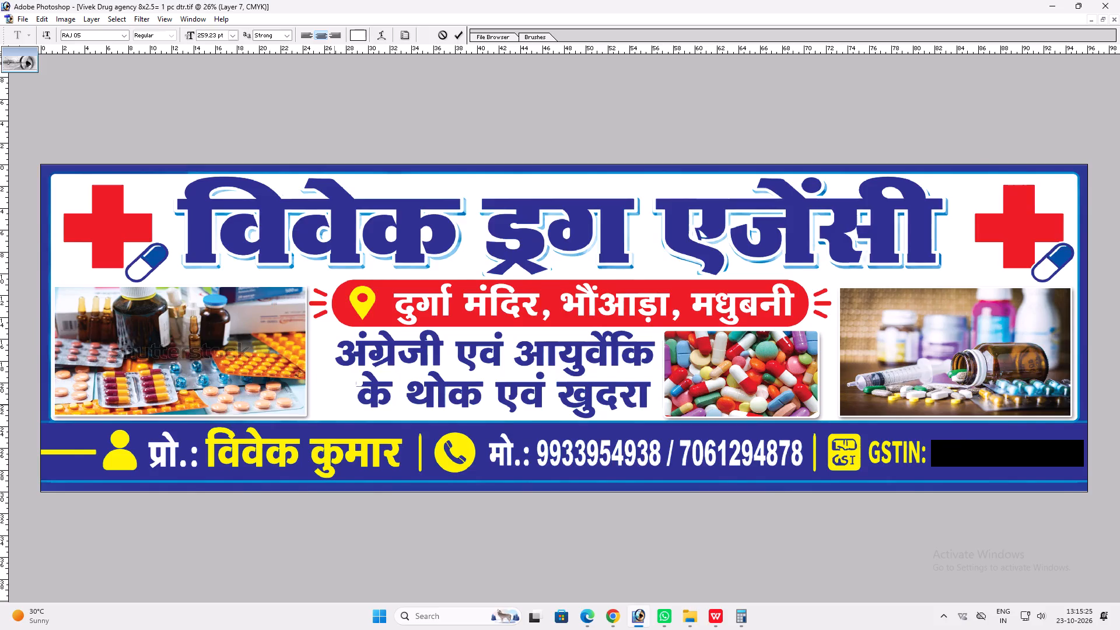
key(ctrl+a)
click(358, 34)
click(401, 205)
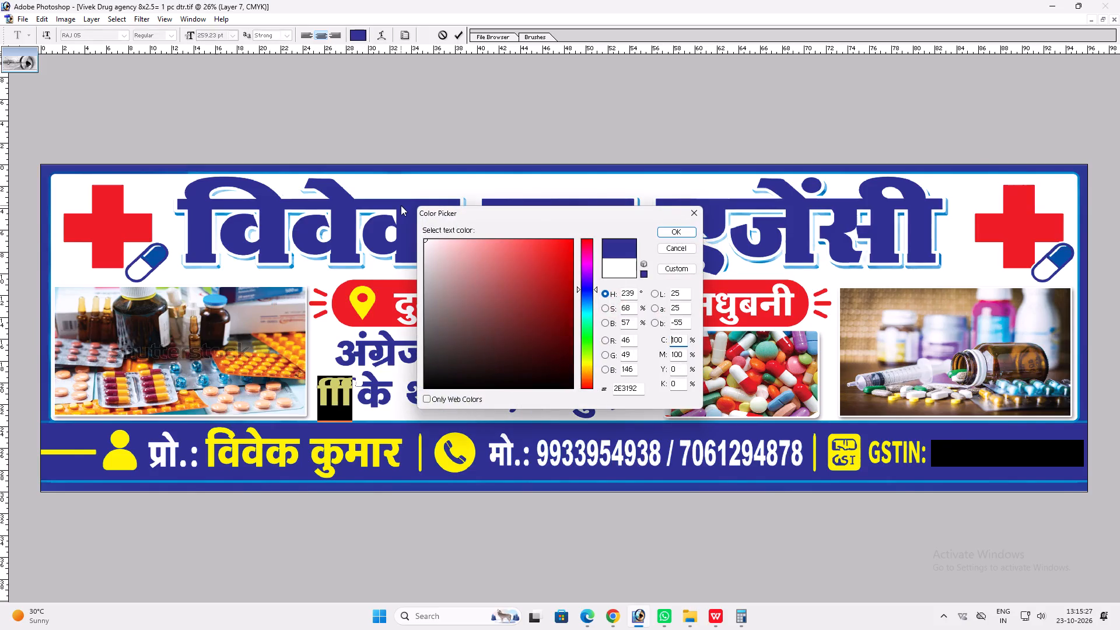
key(Return)
key(Return)
click(342, 375)
key(Return)
Replace the placeholder text with the tagline's first line, "अंग्रेजी एवं आयुर्वेदिक", in the Hindi font.
click(335, 398)
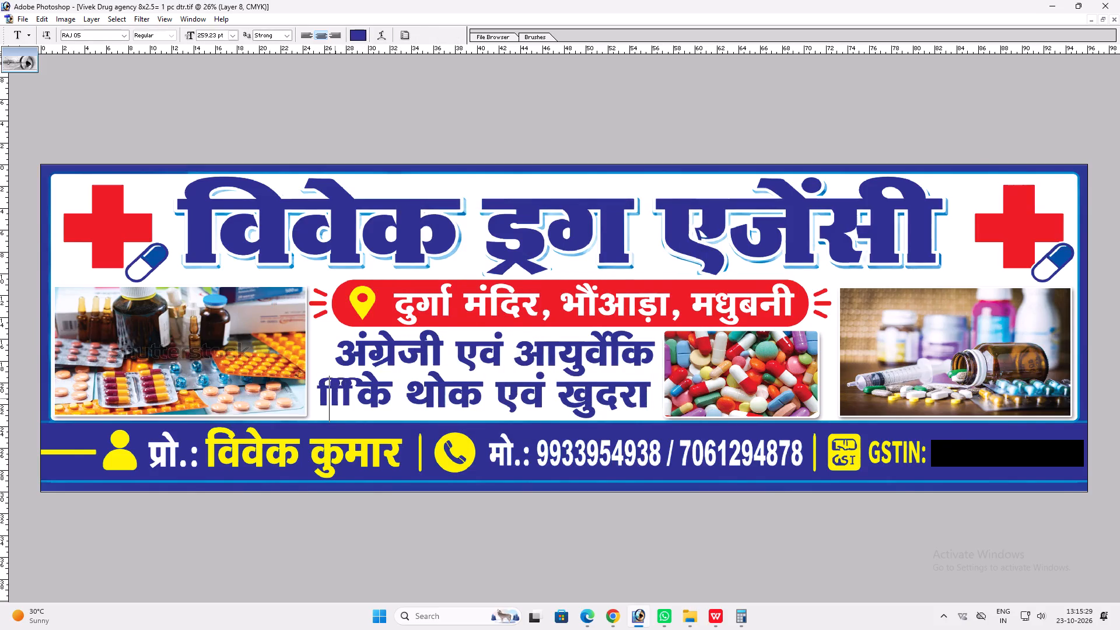
key(ctrl+a)
key(v)
text(ax)
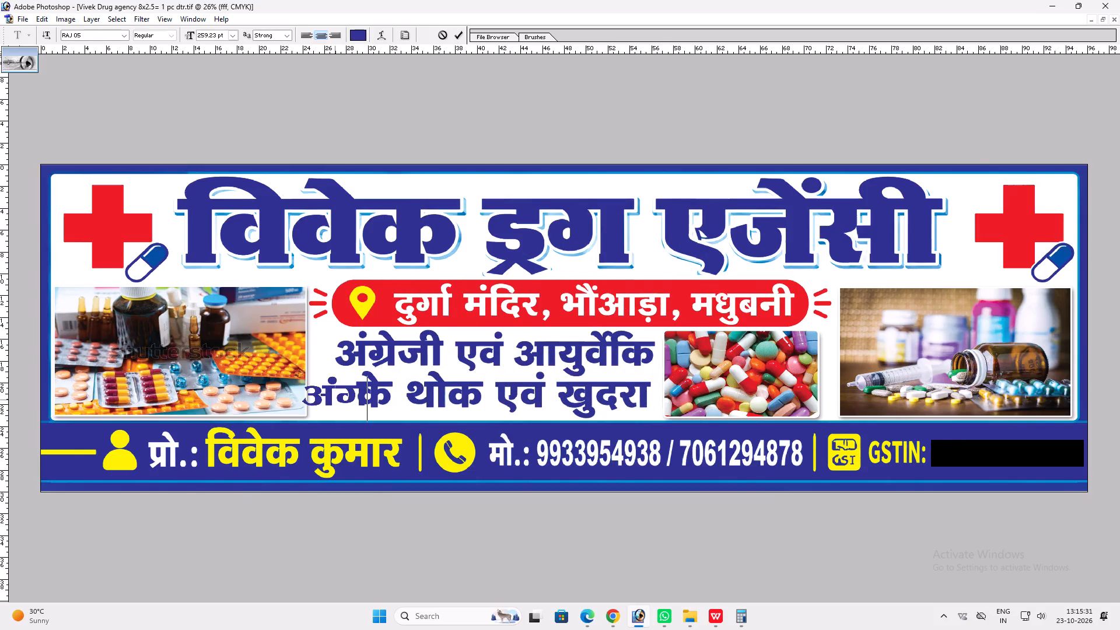
text(zsth)
key(space)
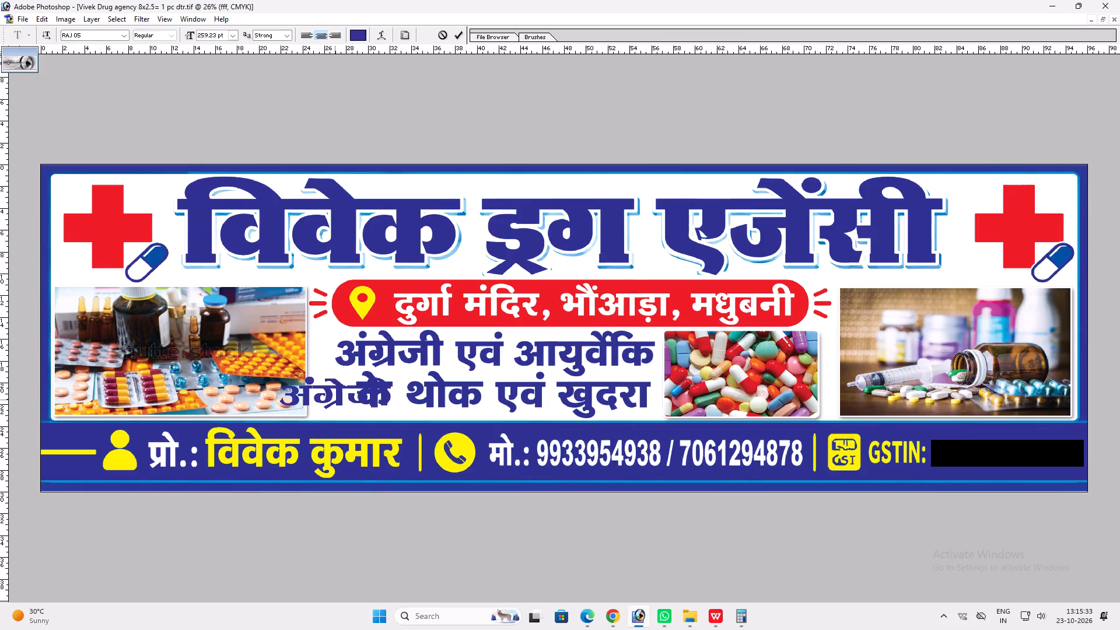
text(,oa)
key(space)
drag(773, 387, 817, 270)
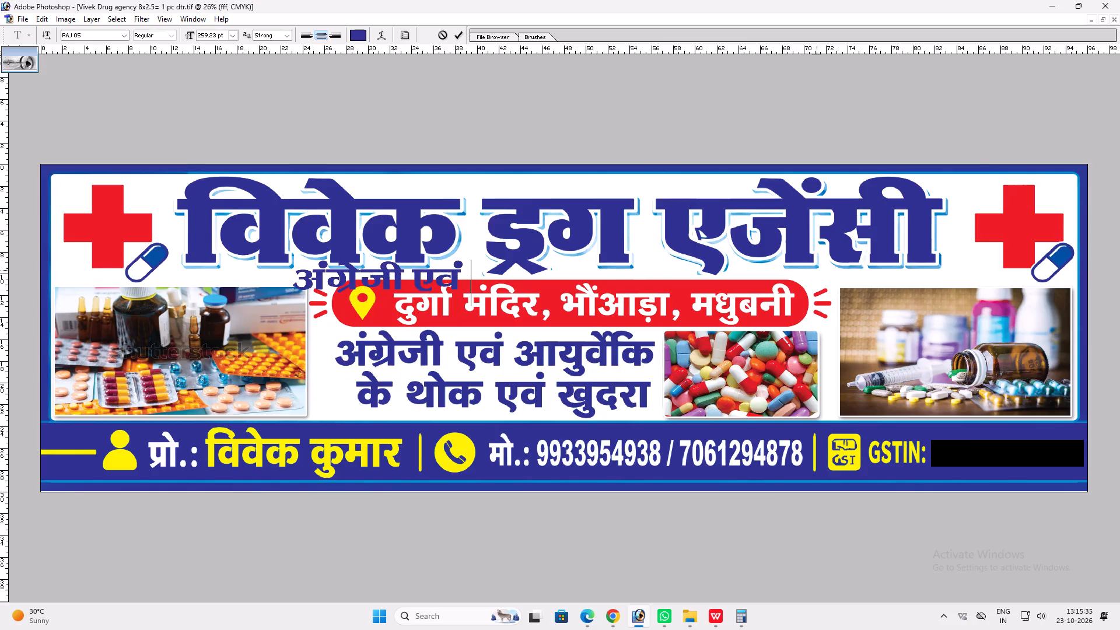
drag(817, 270, 817, 269)
text(vj;)
key(BackSpace)
key(BackSpace)
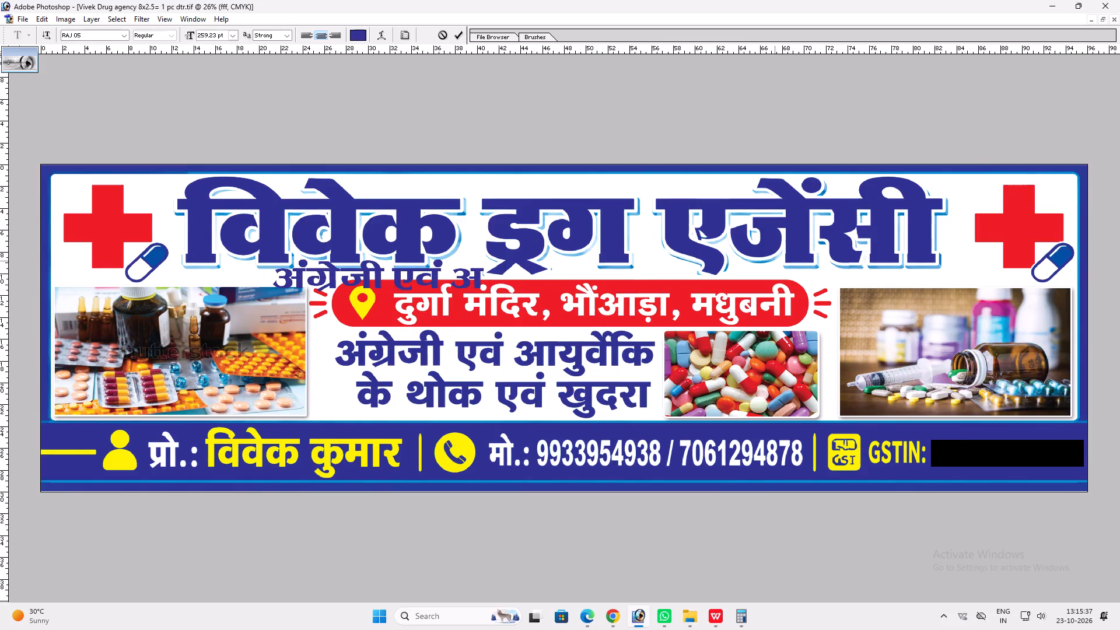
text(k;q)
text(oZs)
text(fnd)
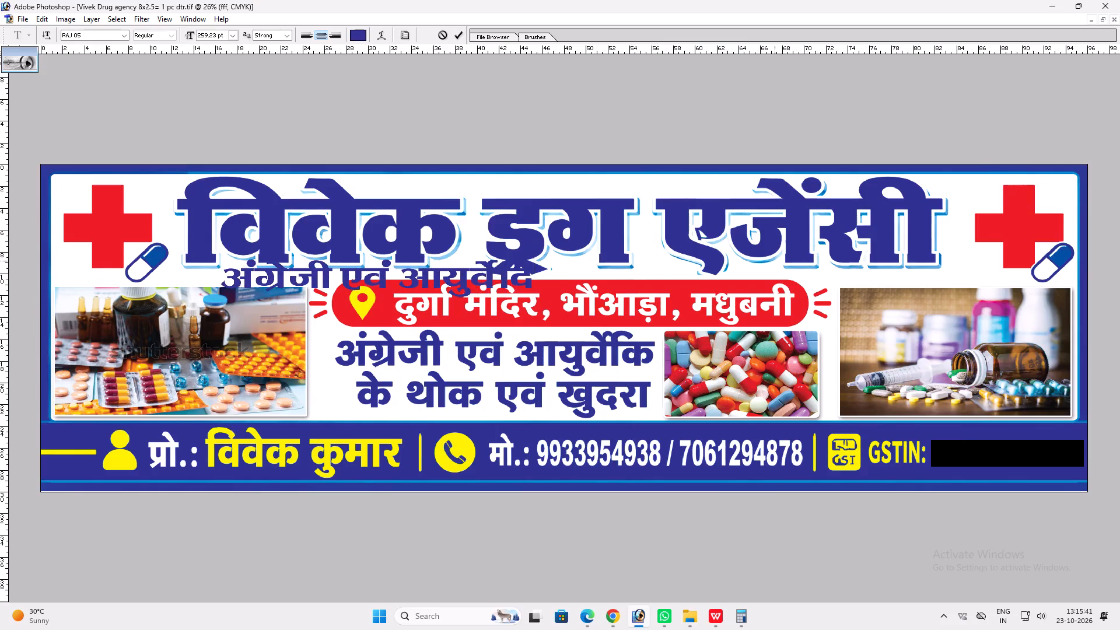
key(space)
Add the second line "के थौक एवं खुदरा विक्रेता" to the new tagline text.
key(Return)
text(ds FkkSd ,oa p)
key(BackSpace)
key(bracketleft)
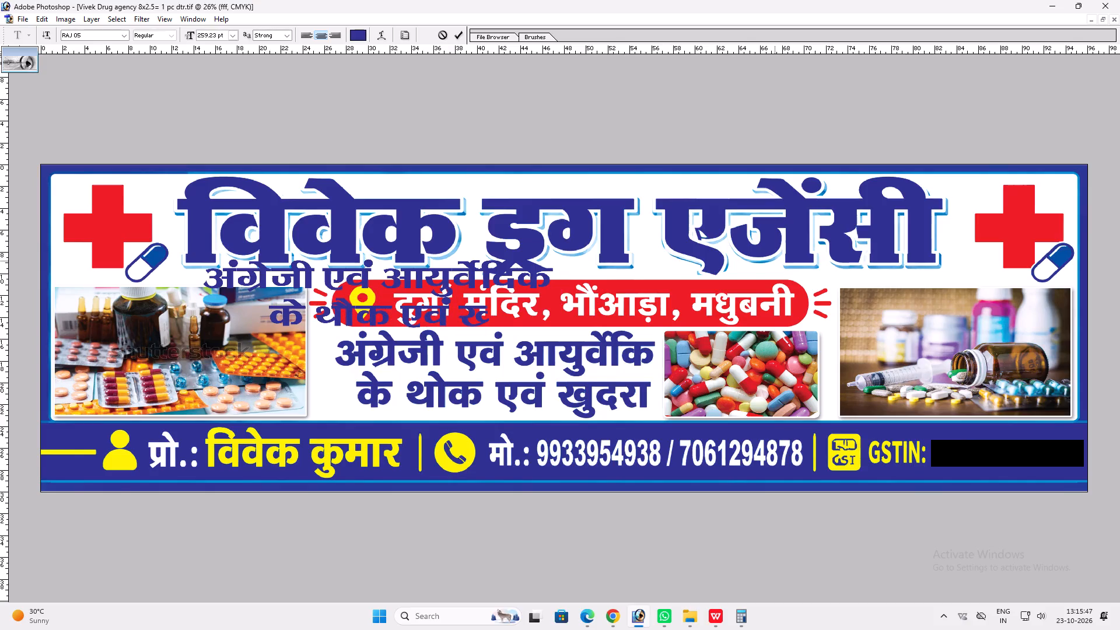
text(kqnjk fo)
key(alt+0)
key(alt+2)
key(alt+1)
key(alt+6)
text(srk)
Change the font of the whole new tagline to RAJ 04 and apply the text.
key(ctrl+a)
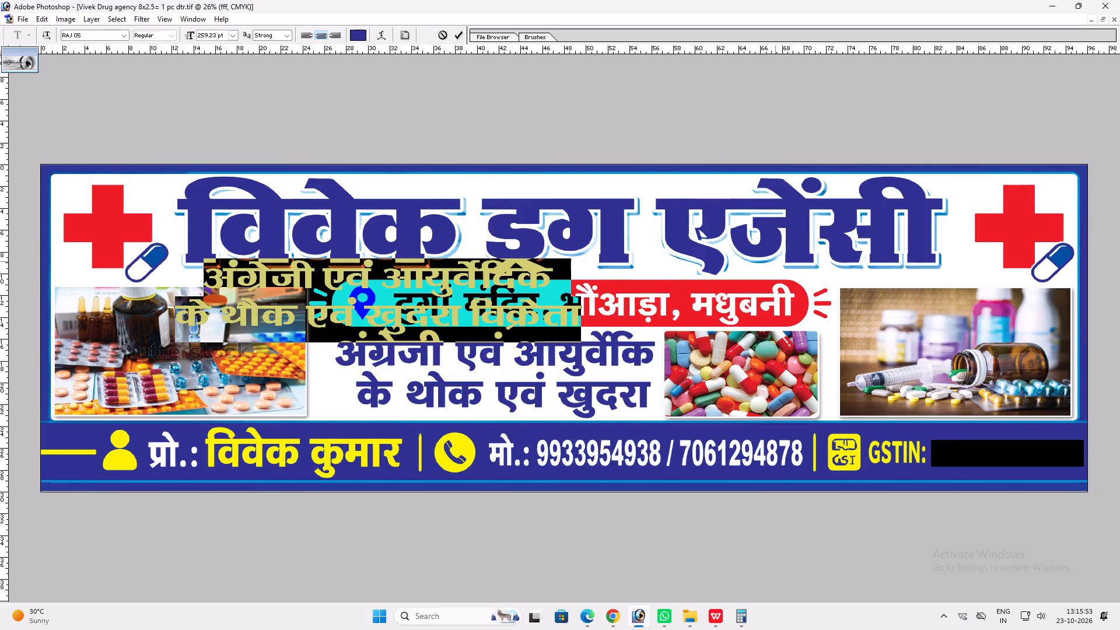
click(81, 39)
key(Up)
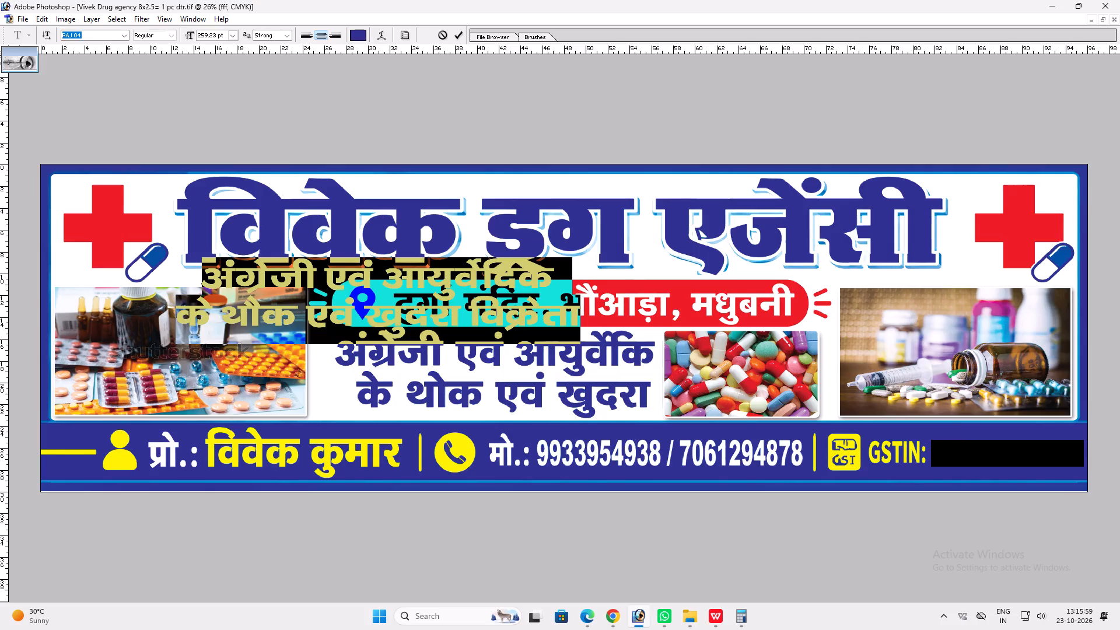
drag(473, 310, 574, 314)
key(Return)
Shrink the new tagline, move it over the old one, and scale it to fit between the medicine photo and the pills picture.
key(ctrl+t)
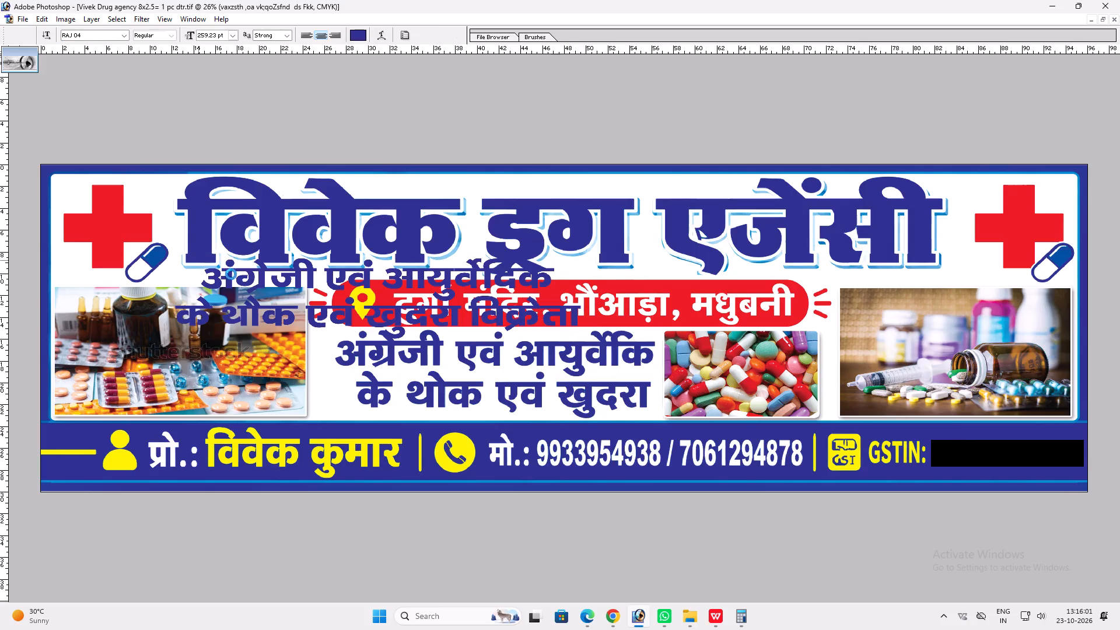
shift+drag(176, 256, 369, 303)
key(shift+Return)
key(v)
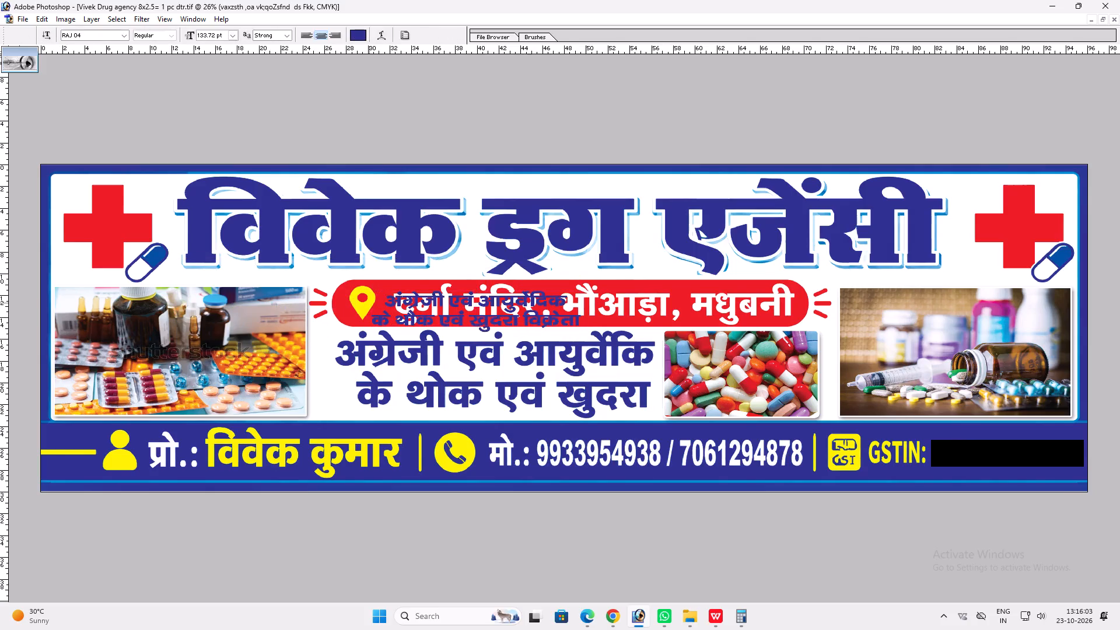
drag(443, 321, 400, 366)
key(ctrl+t)
shift+drag(540, 371, 656, 396)
shift+drag(642, 395, 638, 412)
key(shift+Return)
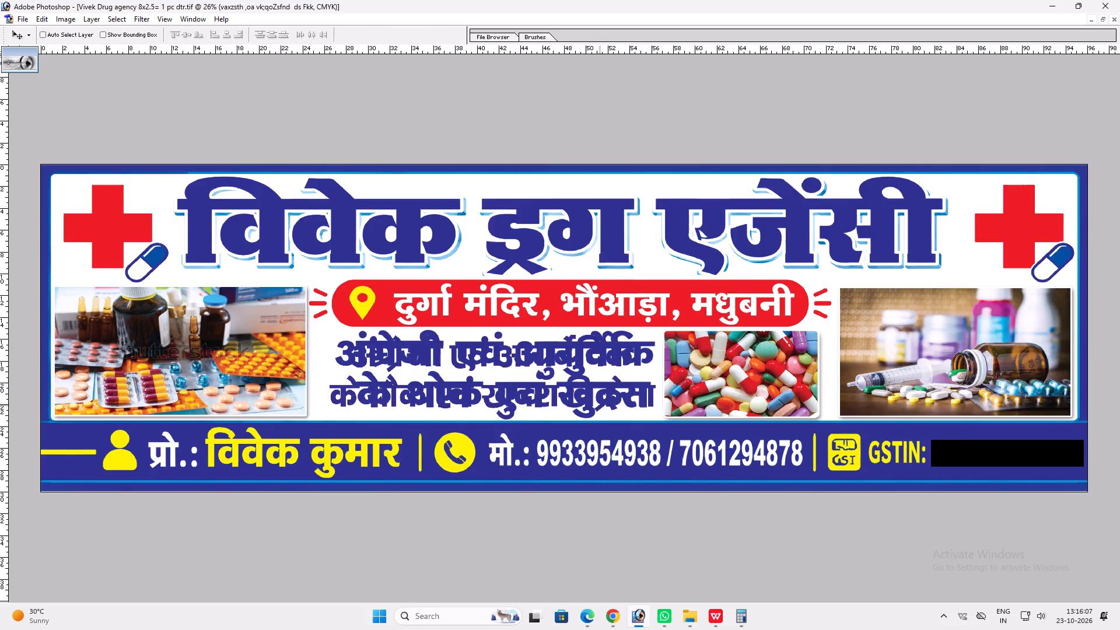
key(v)
click(582, 400)
Hide the old tagline by stretching a narrow blank white strip of the background layer across its whole area.
ctrl+click(316, 362)
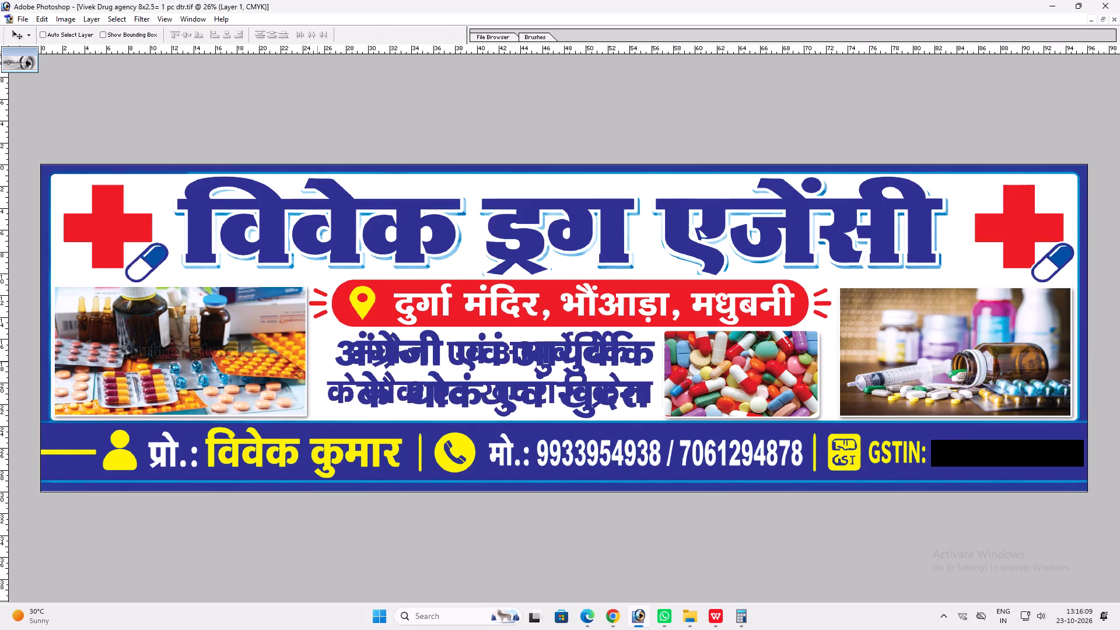
key(m)
drag(318, 335, 323, 414)
key(ctrl+t)
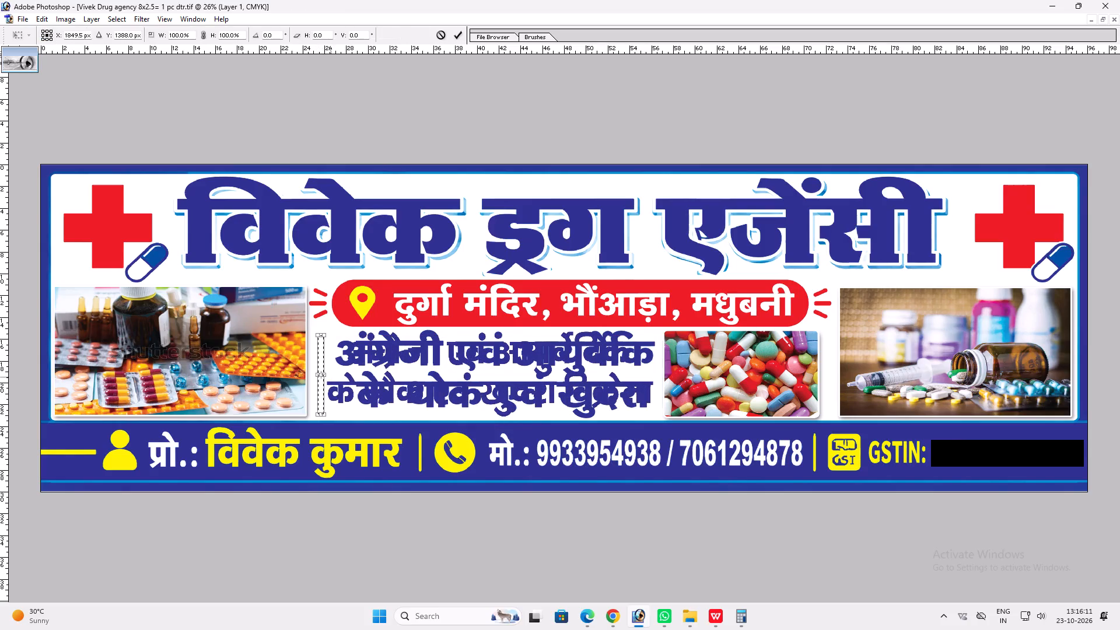
drag(325, 376, 658, 400)
drag(629, 414, 618, 419)
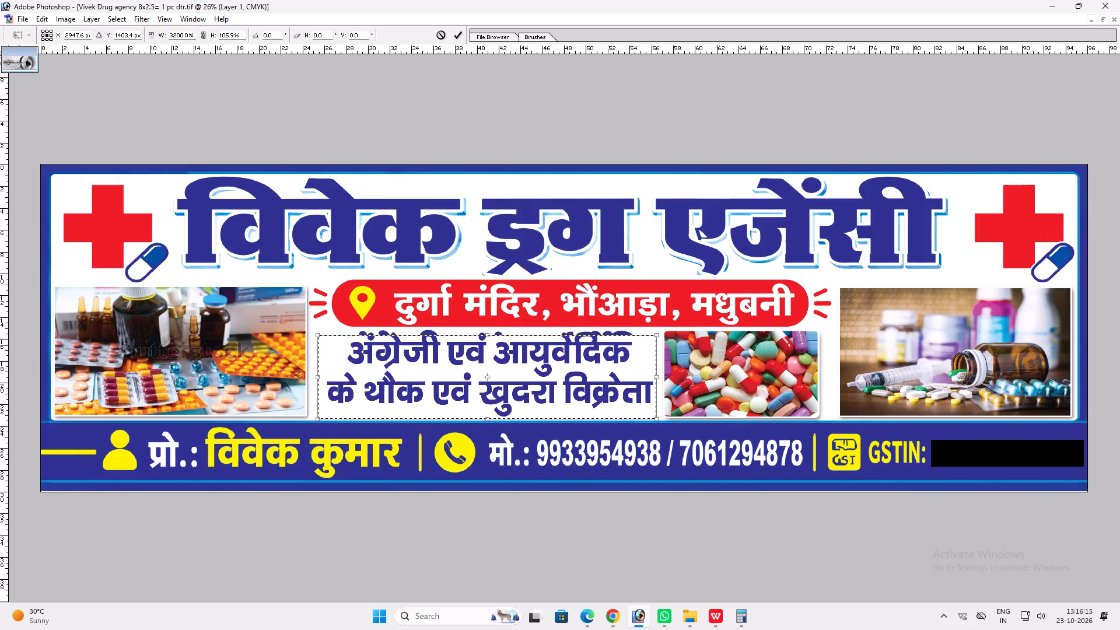
drag(606, 335, 615, 330)
key(Return)
key(ctrl+d)
Tighten the character spacing of the entire new two-line tagline.
key(v)
key(t)
click(545, 365)
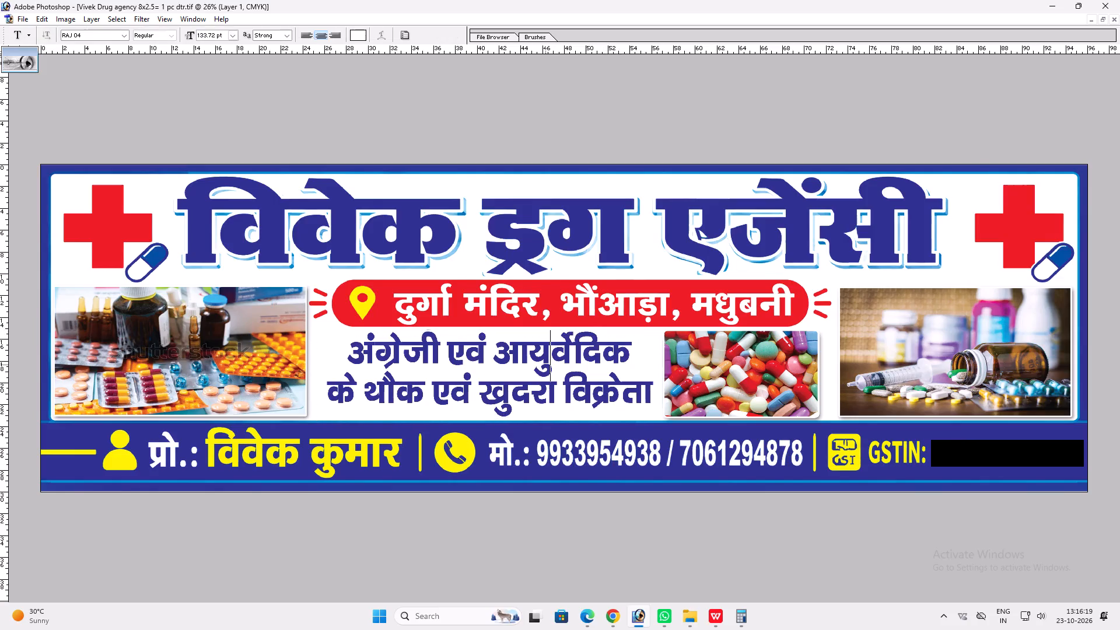
key(ctrl+a)
key(alt+Left)
key(Return)
Widen the tagline evenly about its center so it fills the gap between the two pictures.
key(ctrl+t)
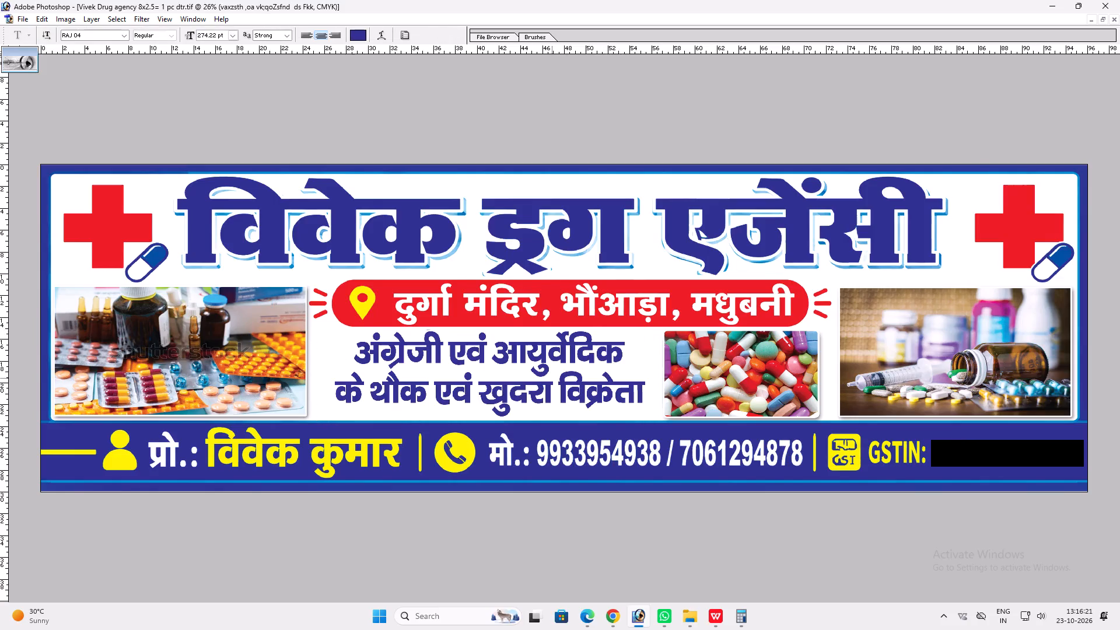
alt+shift+drag(641, 353, 654, 350)
key(shift+Return)
key(v)
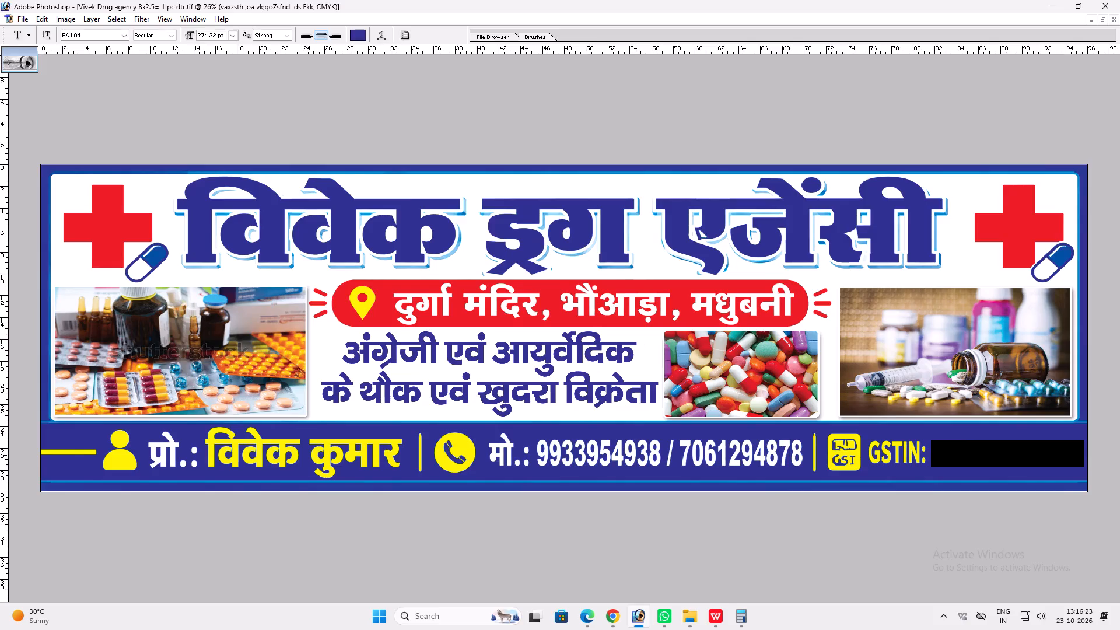
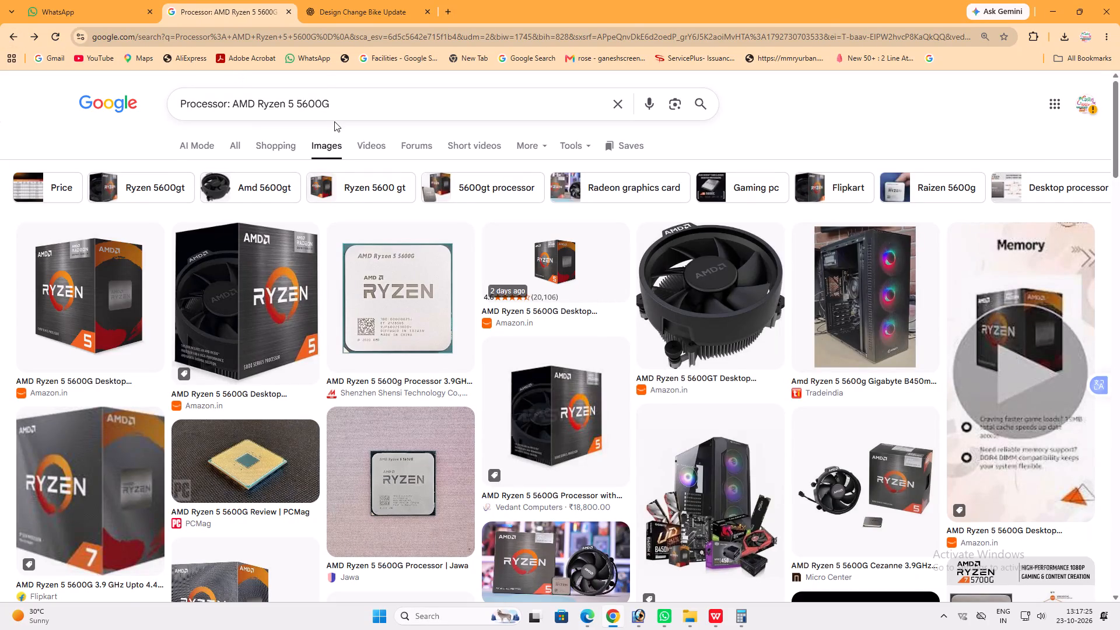
Search Google Images for "medical dawa", replacing the AMD Ryzen processor query.
click(331, 116)
key(ctrl+a)
text(medi)
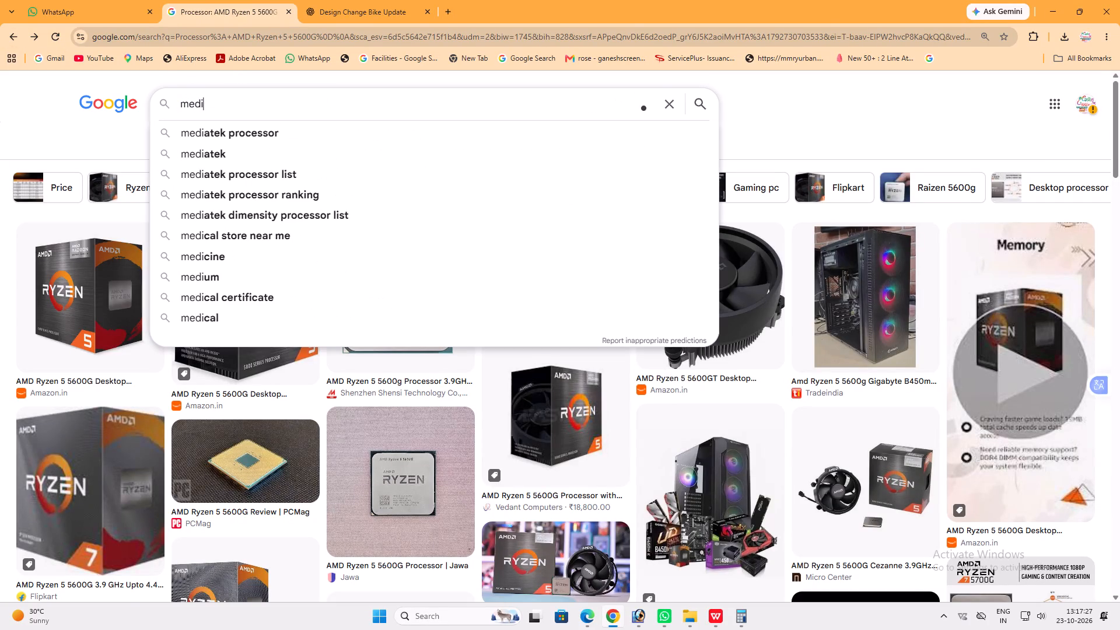
text(cak)
key(space)
key(BackSpace)
key(BackSpace)
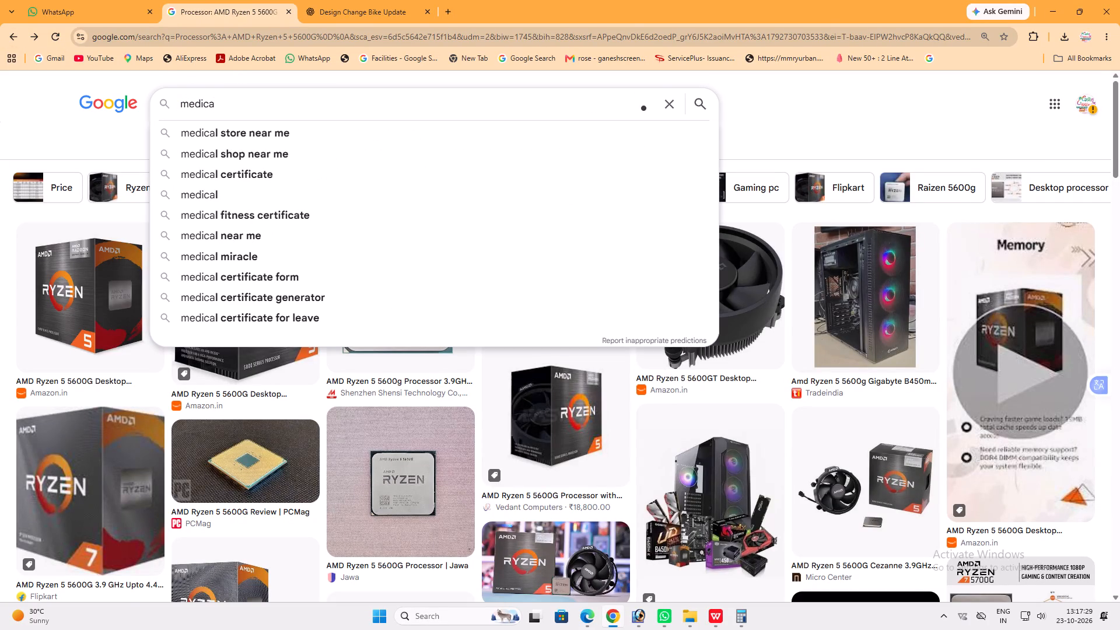
text(l dae)
key(BackSpace)
text(wa)
key(Return)
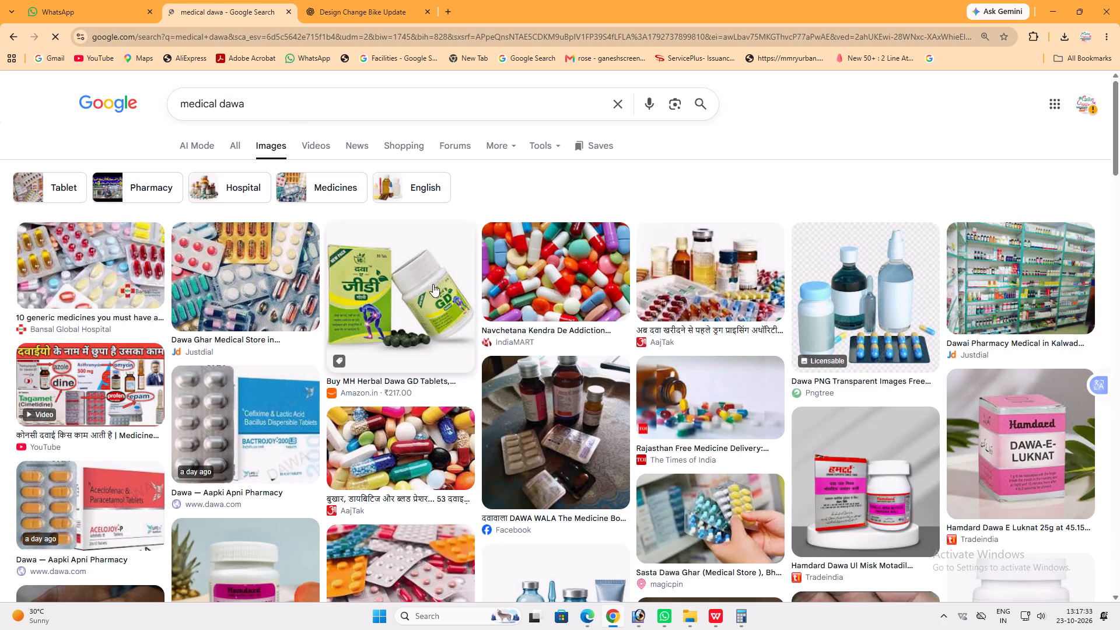
Refine the image search to "medical dawa syrup Png", accepting the corrected spelling of "sirab".
click(292, 102)
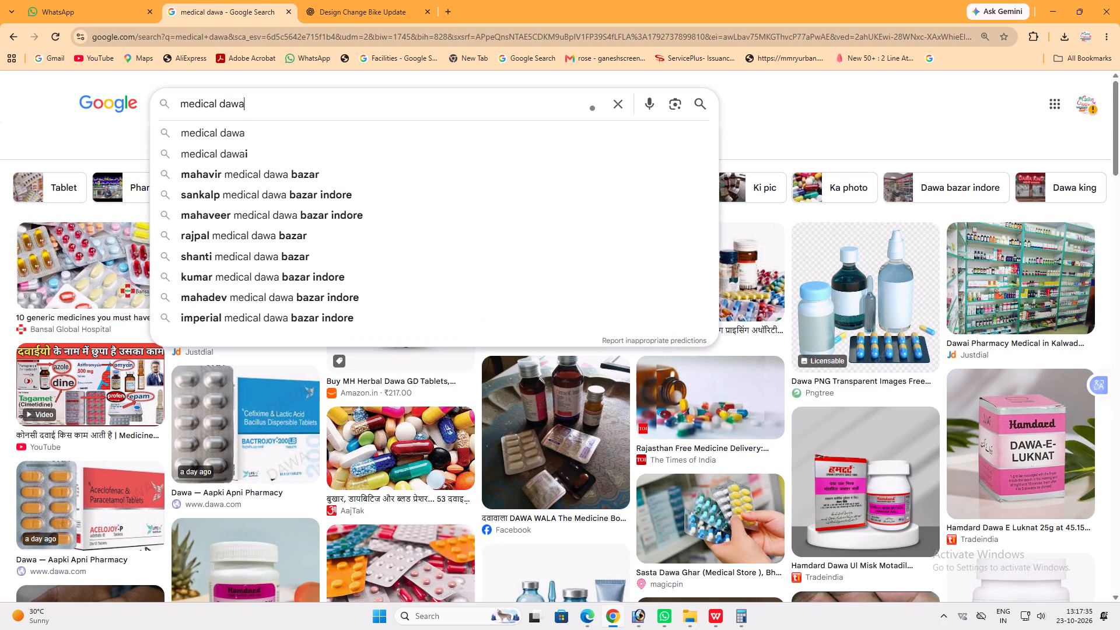
key(space)
text(sirab)
key(space)
text(Png)
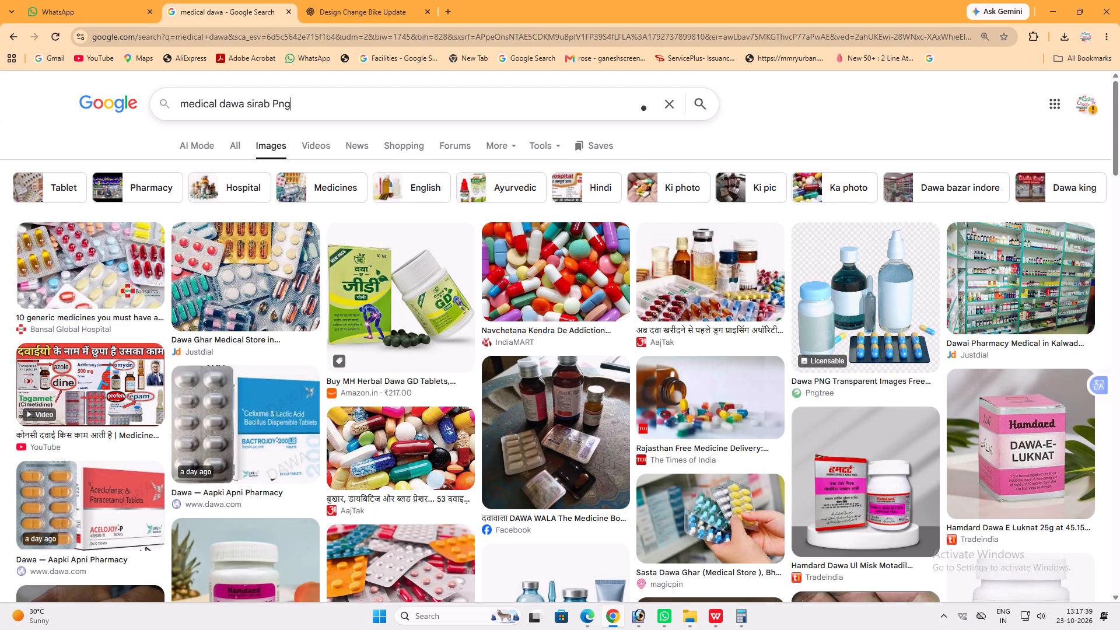
key(space)
key(Return)
click(197, 233)
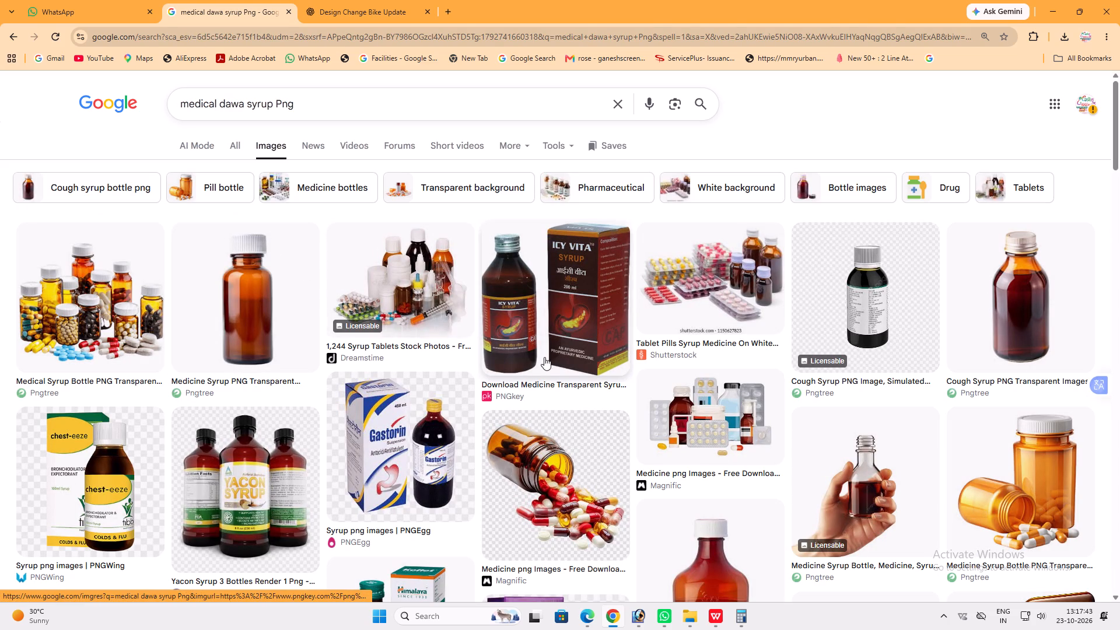
Copy the ICY VITA syrup bottle-and-box image from PNGkey and switch to the Vivek Drug agency banner in Photoshop.
click(547, 311)
right_click(848, 301)
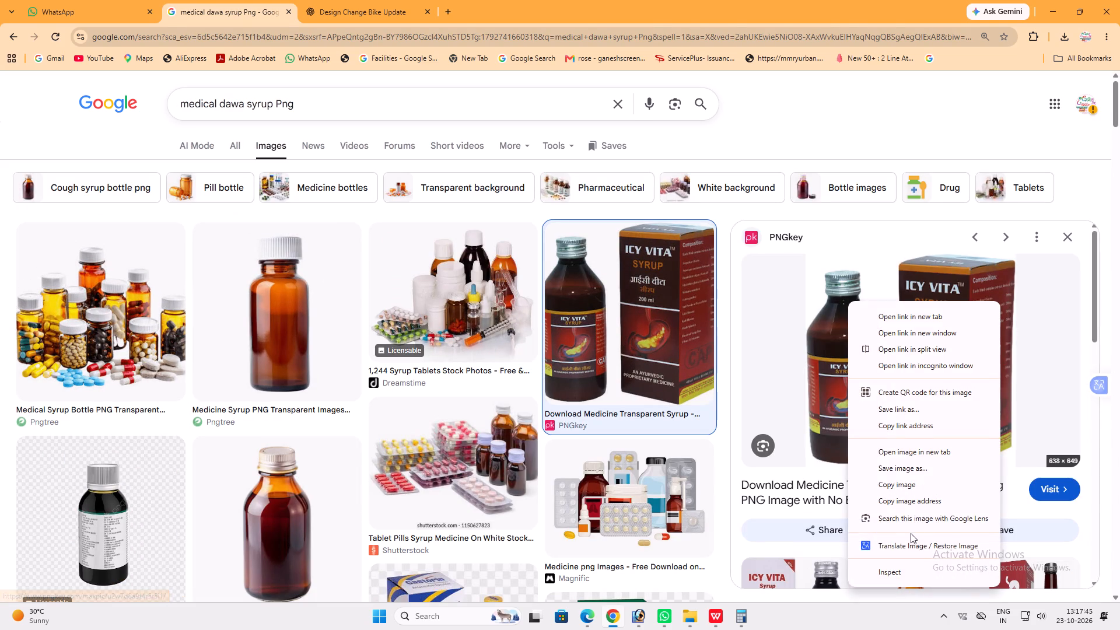
click(895, 480)
click(641, 611)
key(v)
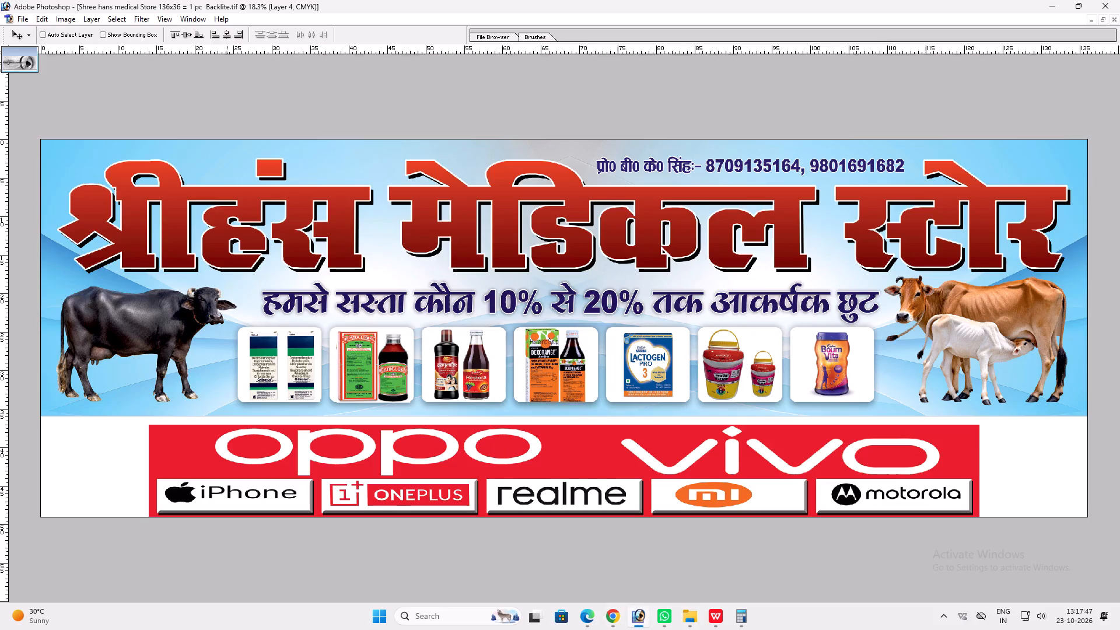
key(ctrl+Tab)
Cover the medicine photo at the banner's left with a light blue Color Overlay of cyan 20, magenta 0, yellow 0.
ctrl+click(214, 374)
key(alt+l)
key(alt+y)
key(n)
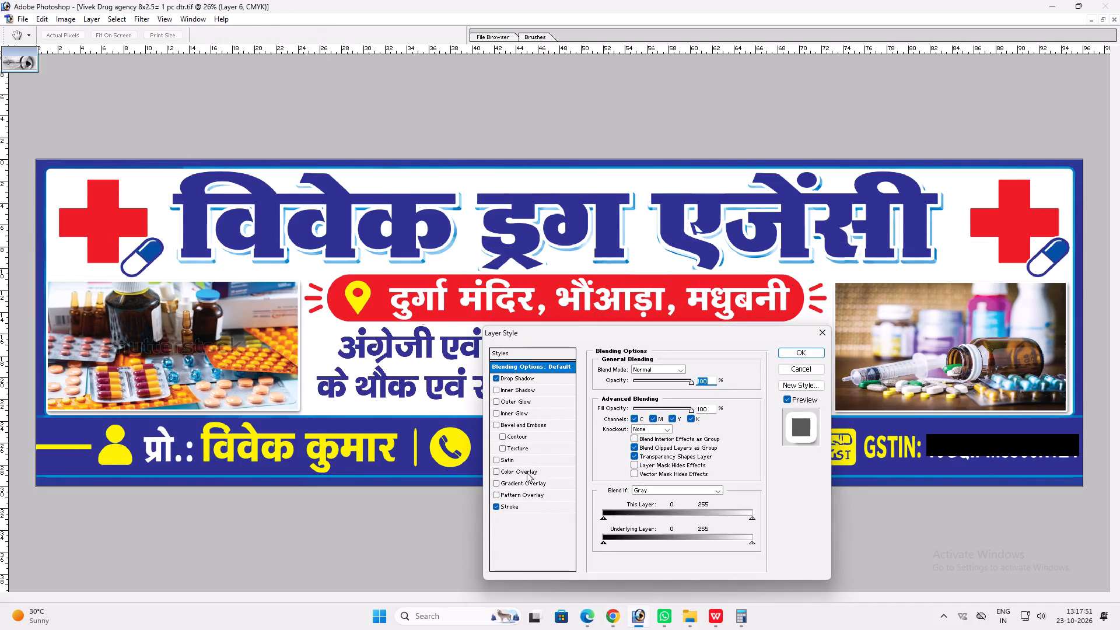
click(526, 473)
click(696, 367)
text(20)
key(Tab)
key(0)
key(Tab)
key(0)
key(Return)
key(Return)
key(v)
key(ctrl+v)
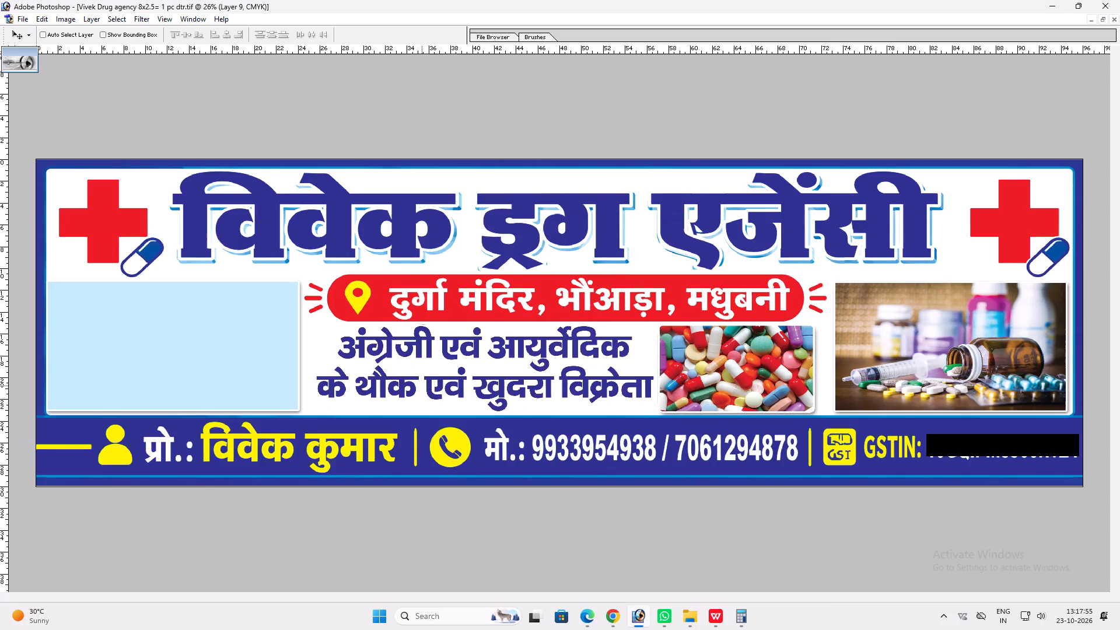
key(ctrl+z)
Free-transform the light blue panel, adjusting its left edge slightly.
ctrl+click(261, 325)
key(ctrl+t)
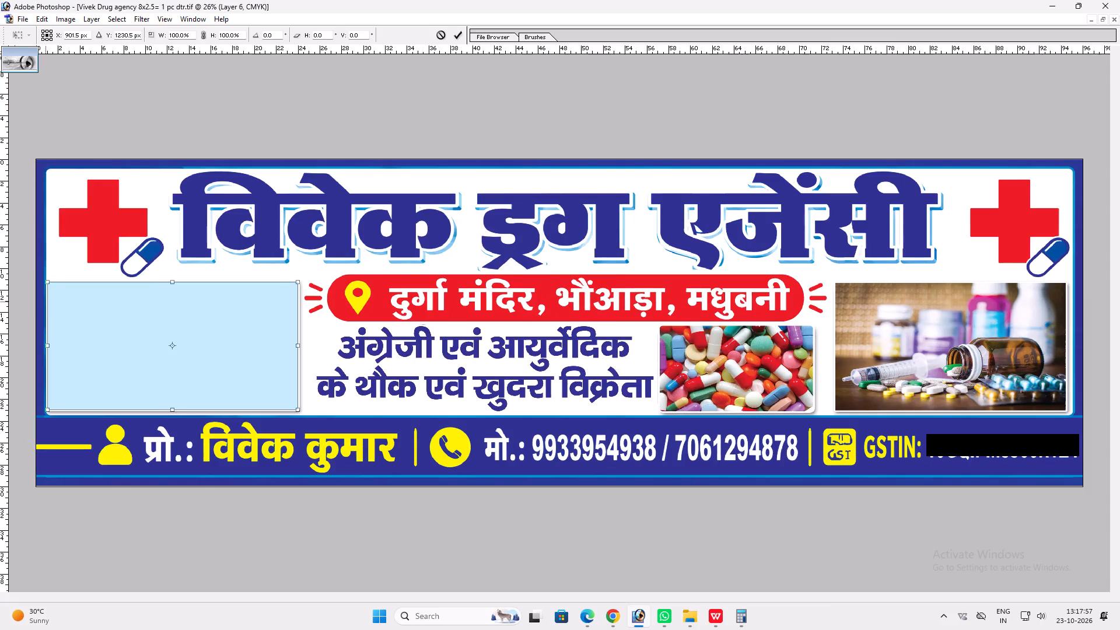
shift+click(45, 301)
key(Return)
Paste the ICY VITA syrup image onto the light blue panel and delete the background around its bottle and box.
key(v)
key(ctrl+v)
key(v)
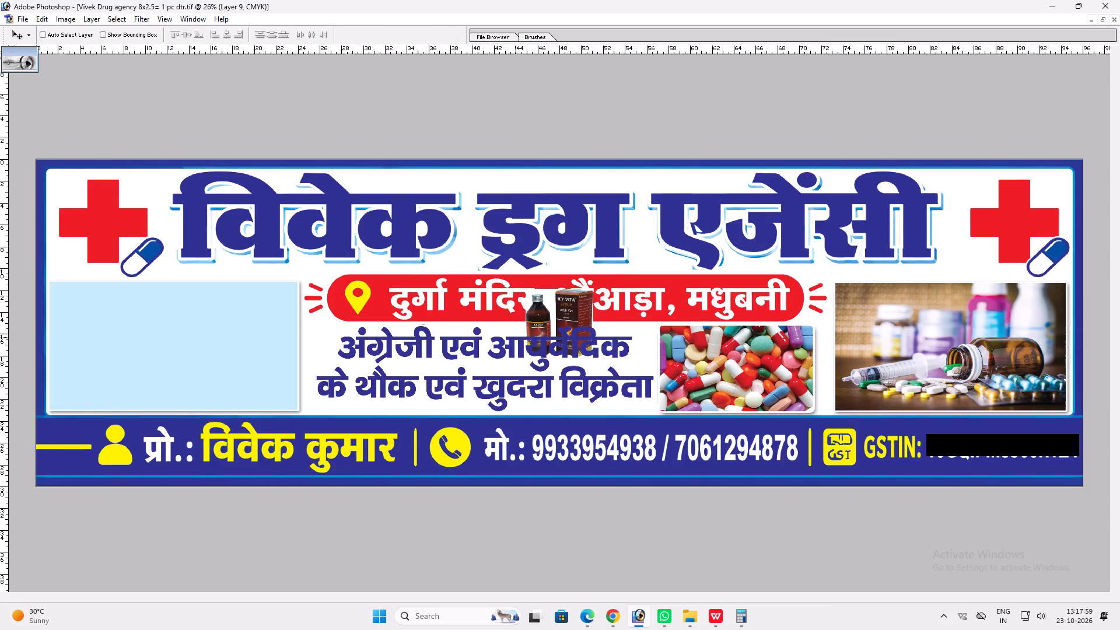
drag(574, 337, 208, 363)
key(w)
click(188, 338)
key(Delete)
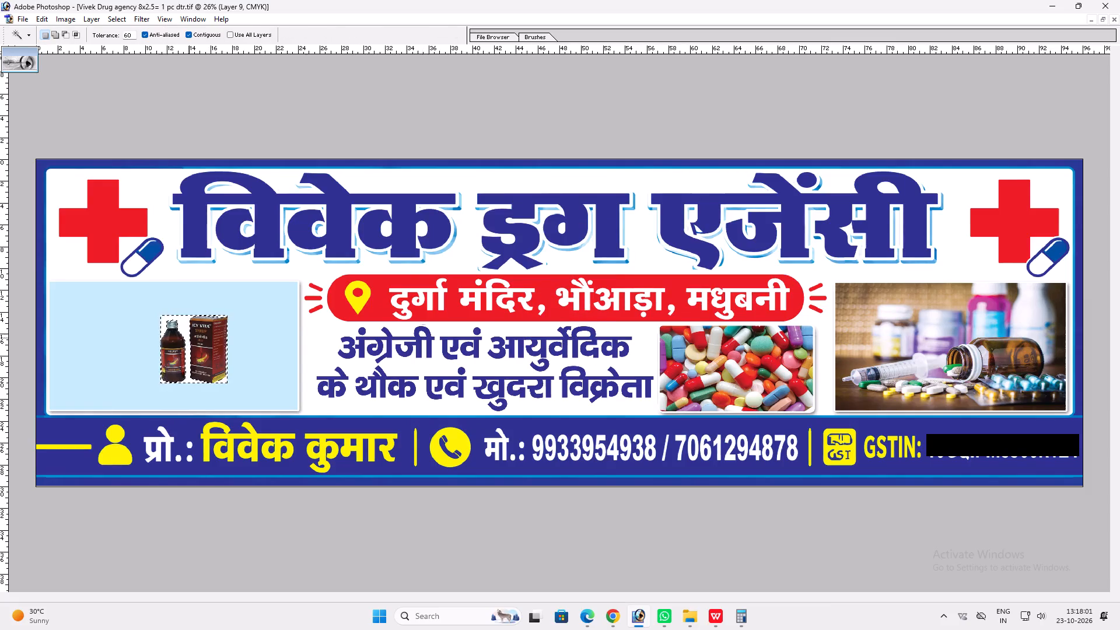
key(ctrl+d)
Move the ICY VITA bottle and box into the lower-left corner of the light blue panel.
key(v)
key(v)
drag(208, 351, 97, 378)
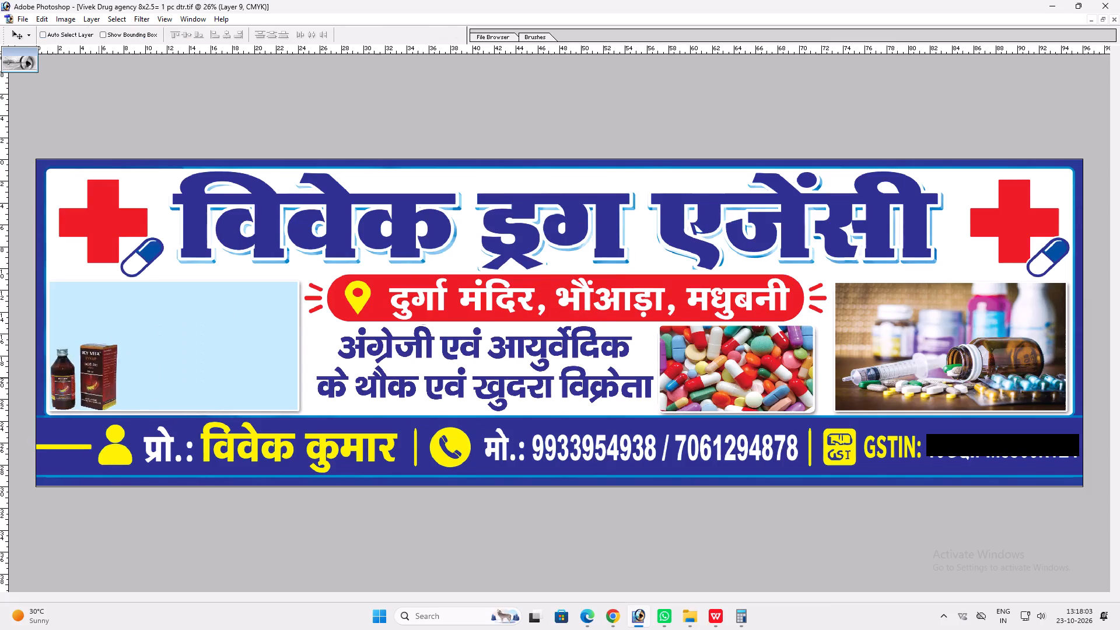
drag(97, 378, 104, 372)
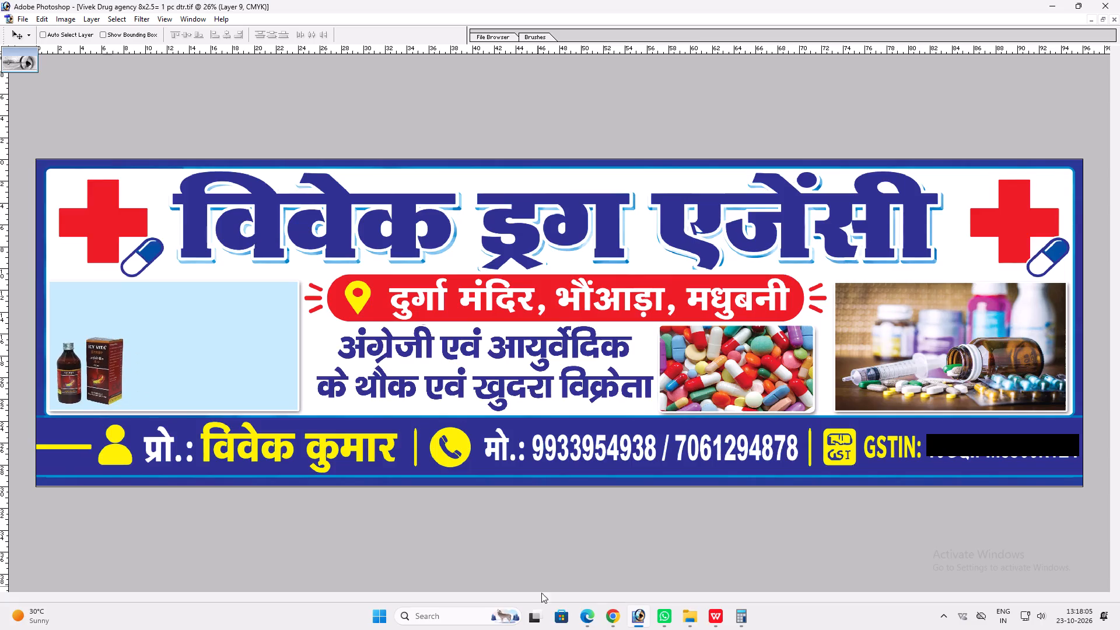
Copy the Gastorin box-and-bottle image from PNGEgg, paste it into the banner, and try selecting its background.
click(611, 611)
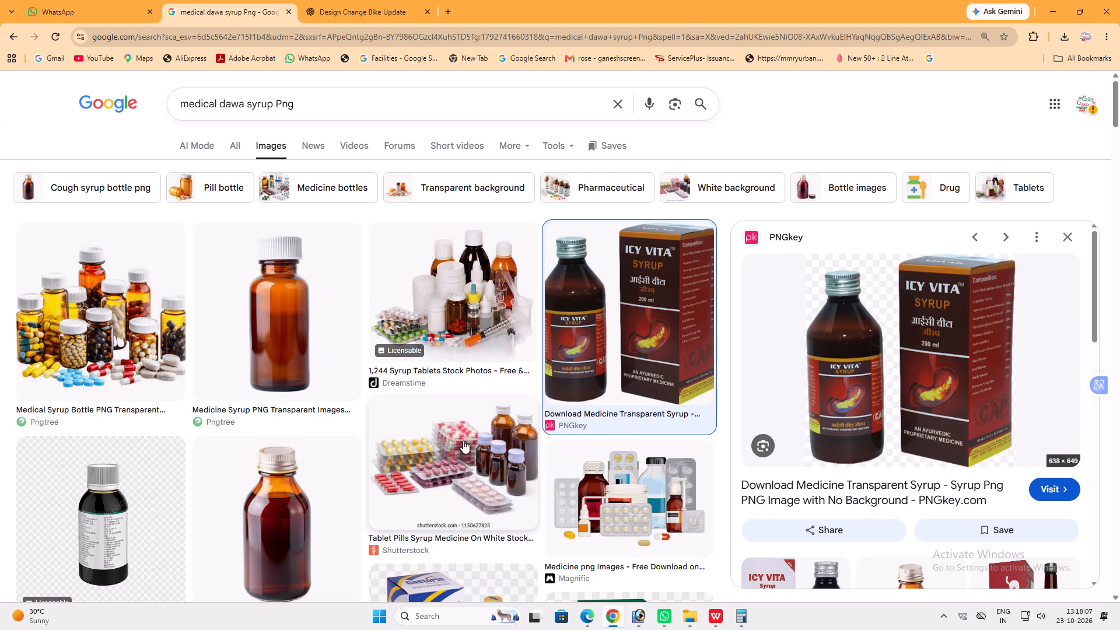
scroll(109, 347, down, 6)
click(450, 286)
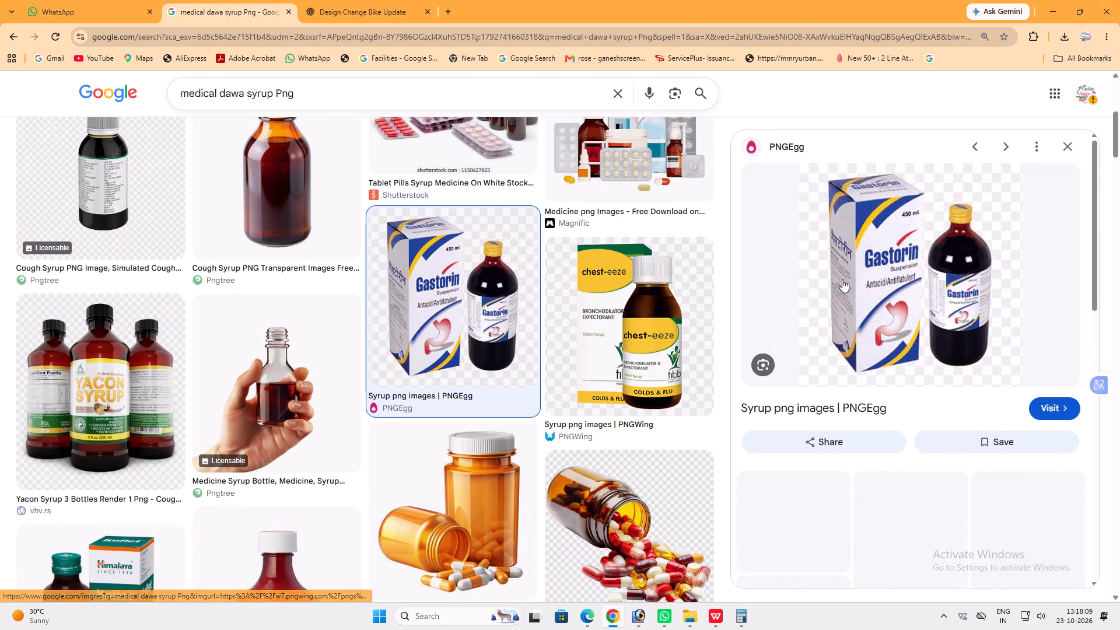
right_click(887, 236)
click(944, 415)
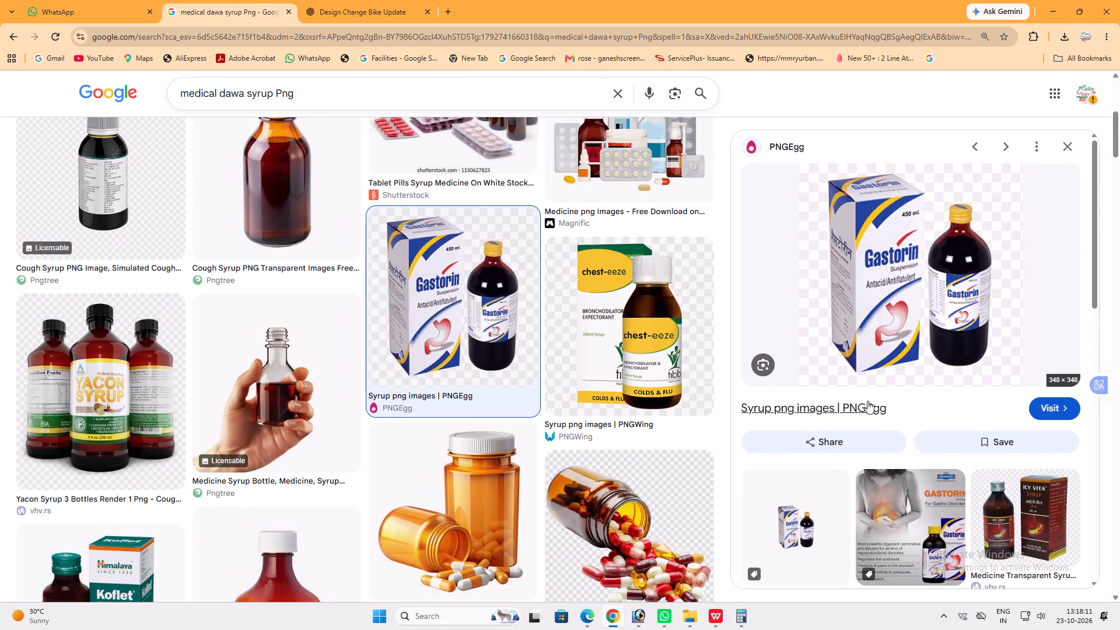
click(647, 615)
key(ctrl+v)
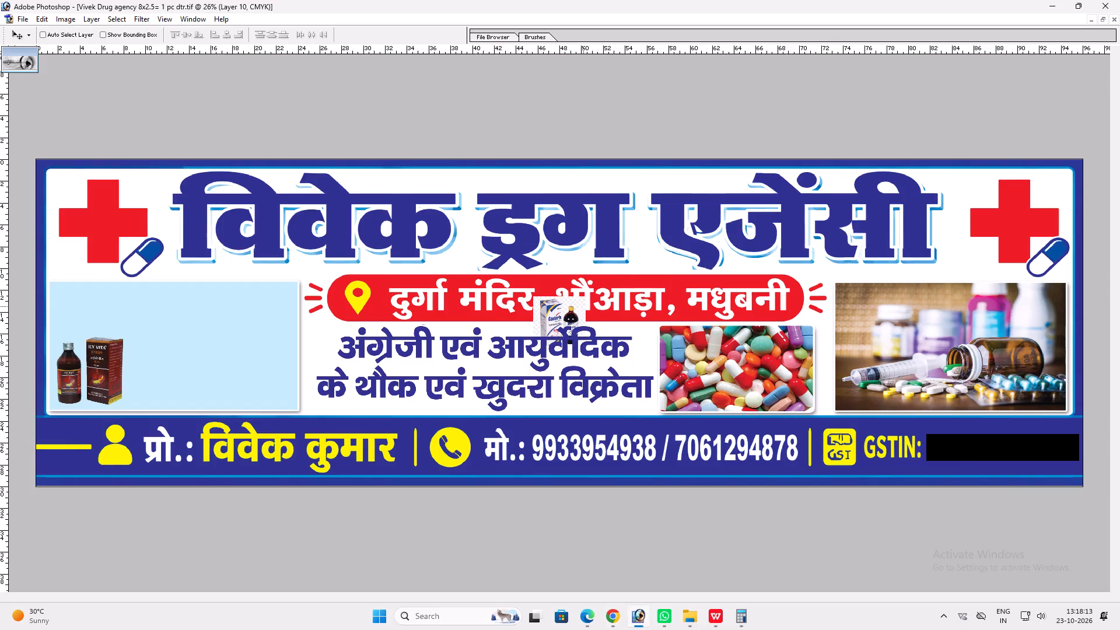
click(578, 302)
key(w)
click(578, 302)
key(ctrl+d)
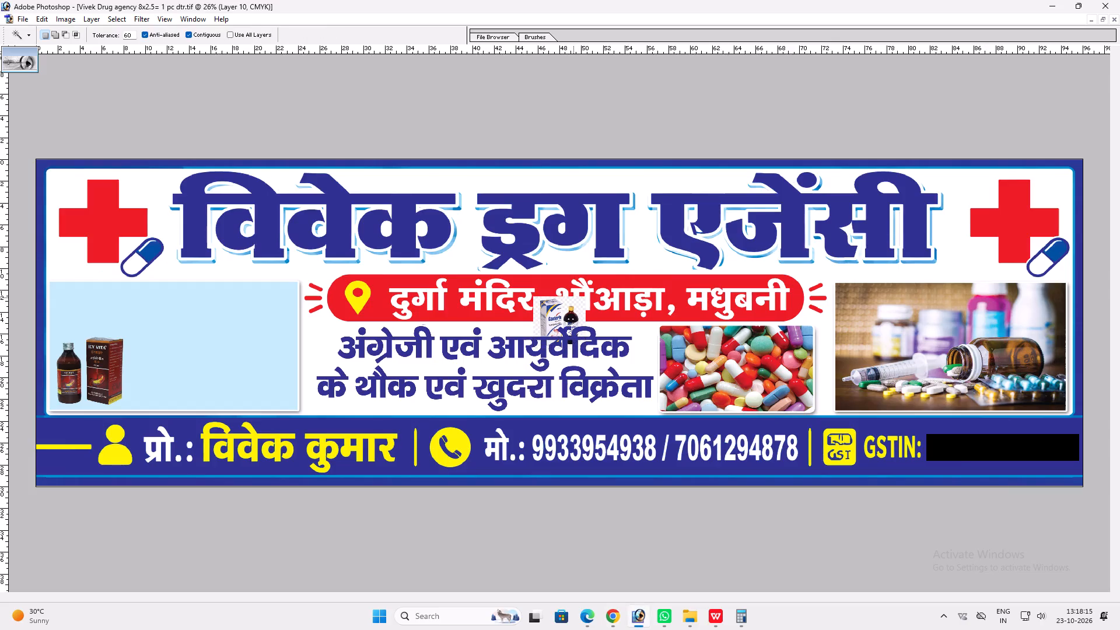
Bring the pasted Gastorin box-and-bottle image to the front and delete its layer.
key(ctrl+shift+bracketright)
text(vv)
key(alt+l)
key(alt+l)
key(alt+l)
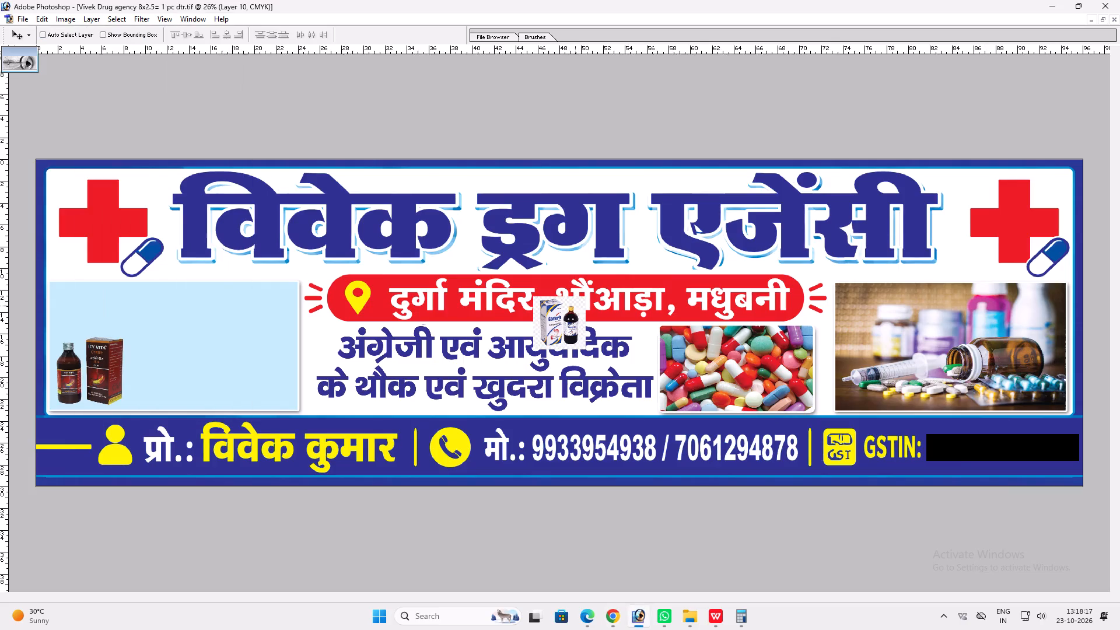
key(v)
Copy the larger Apollo Pharmacy image of the Gastorin syrup box from the related results and paste it into the banner.
click(615, 618)
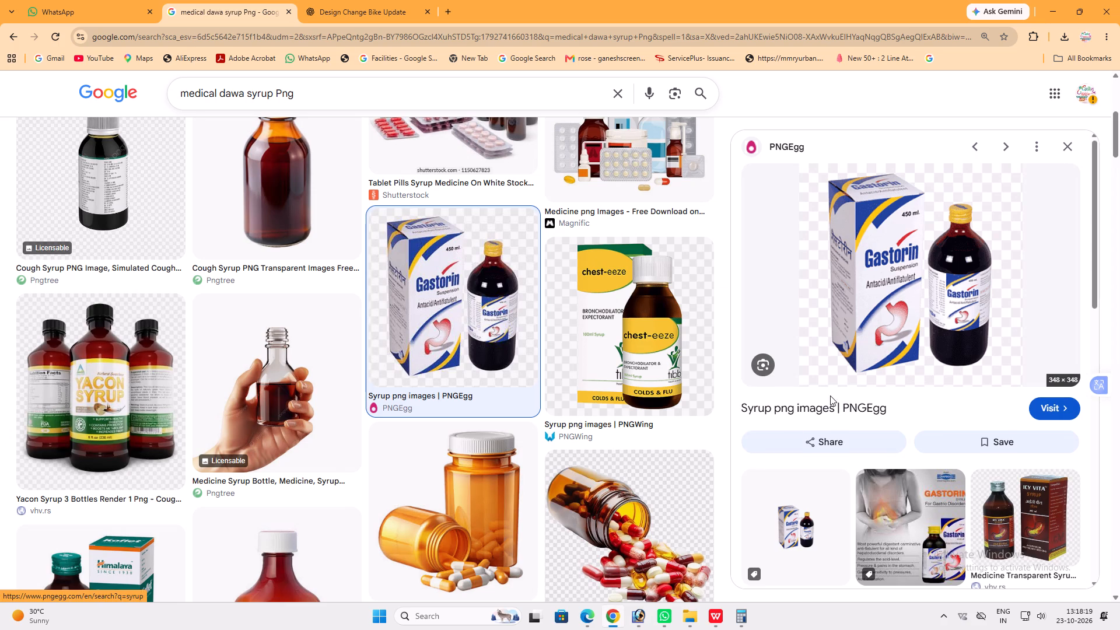
scroll(909, 398, down, 2)
scroll(800, 436, down, 2)
click(800, 436)
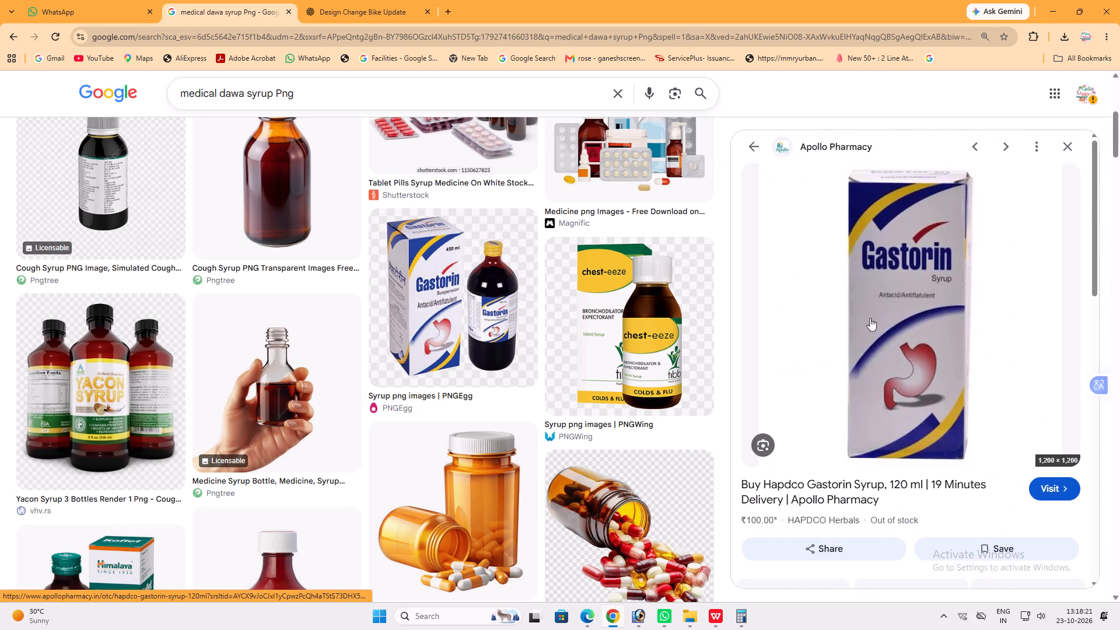
right_click(900, 264)
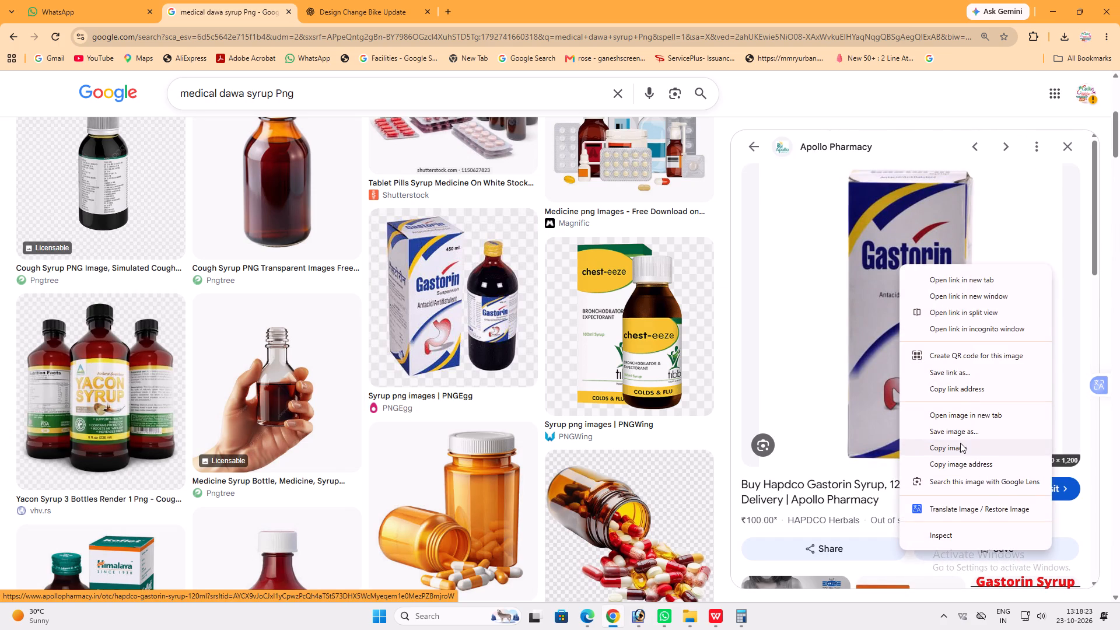
click(960, 443)
click(643, 610)
key(ctrl+v)
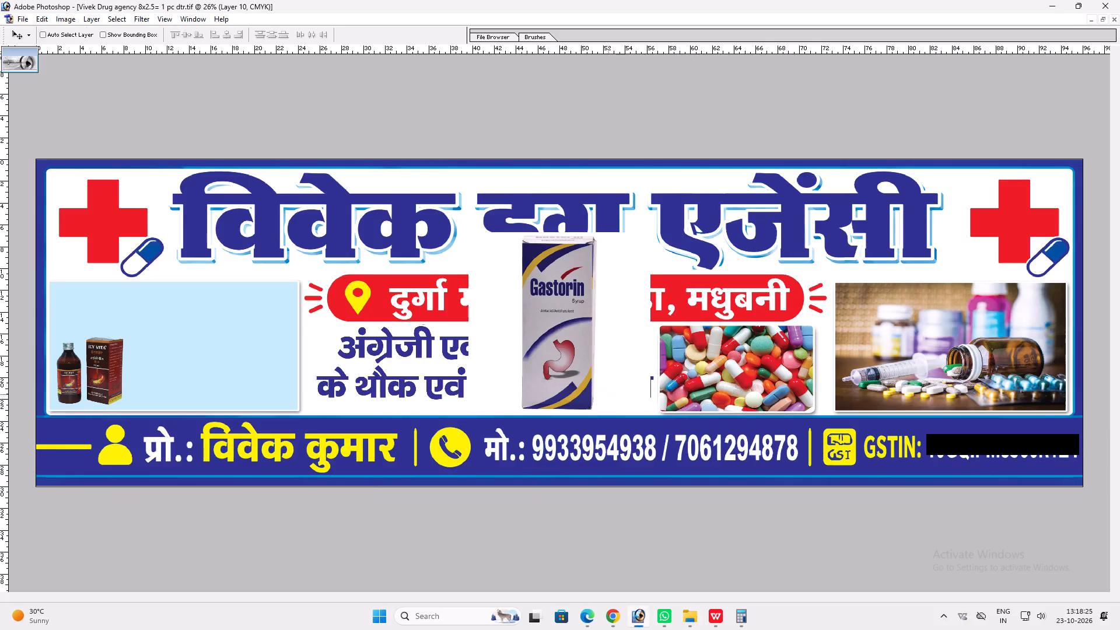
Delete the white background around the pasted Gastorin syrup box.
key(w)
click(618, 372)
key(Delete)
key(ctrl+d)
Shrink the Gastorin box to the light blue panel's height and place it against the panel's right edge.
key(v)
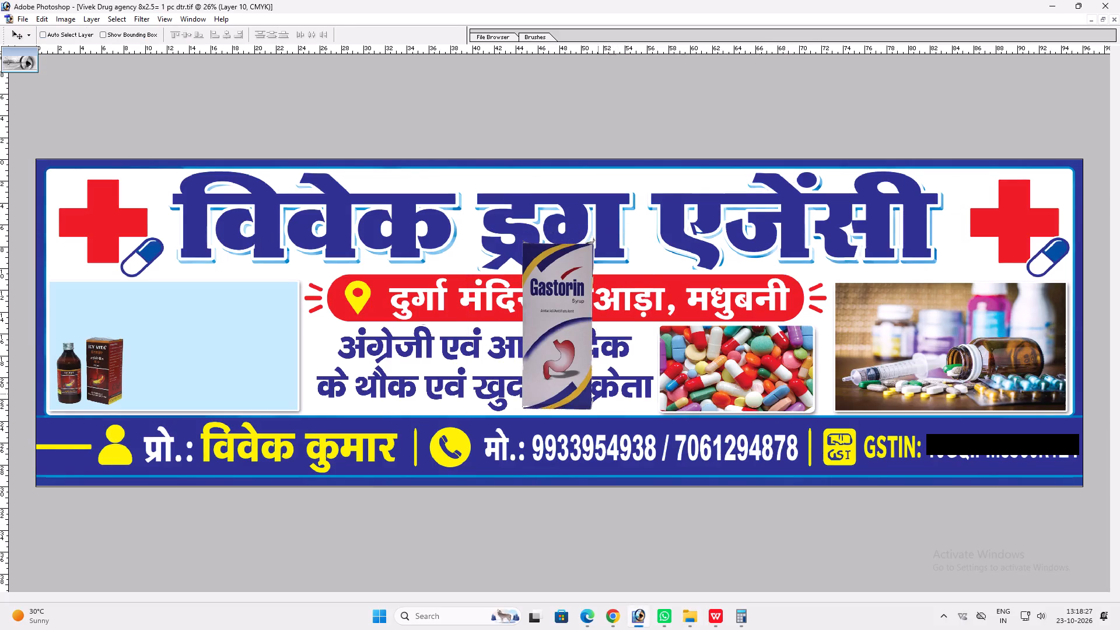
drag(594, 393, 199, 388)
key(ctrl+t)
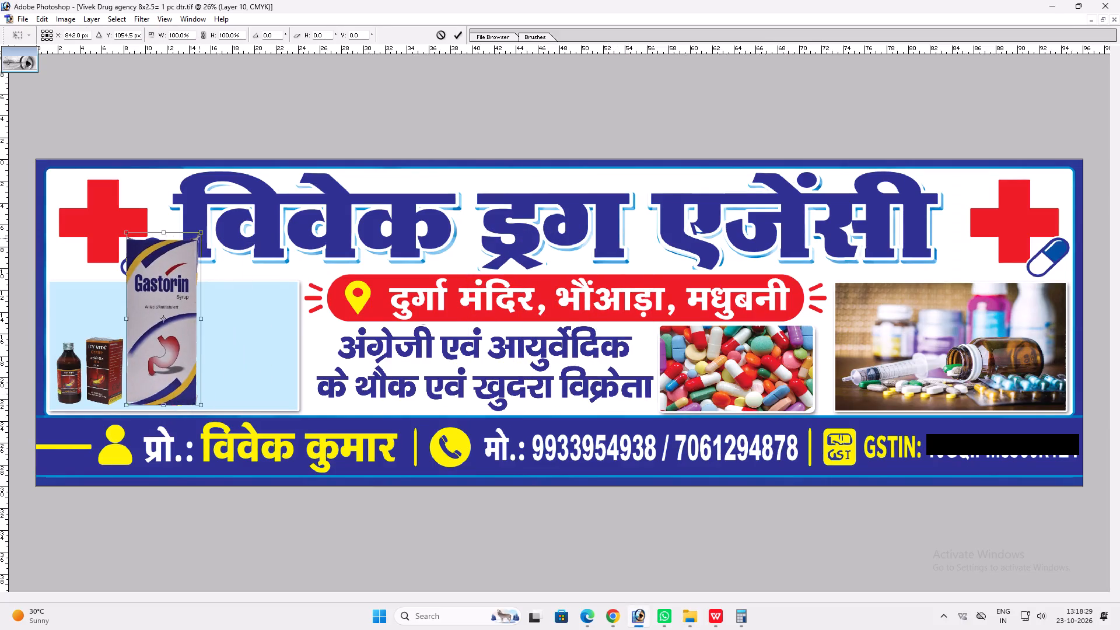
shift+drag(199, 233, 184, 286)
key(Return)
key(v)
shift+drag(182, 326, 296, 337)
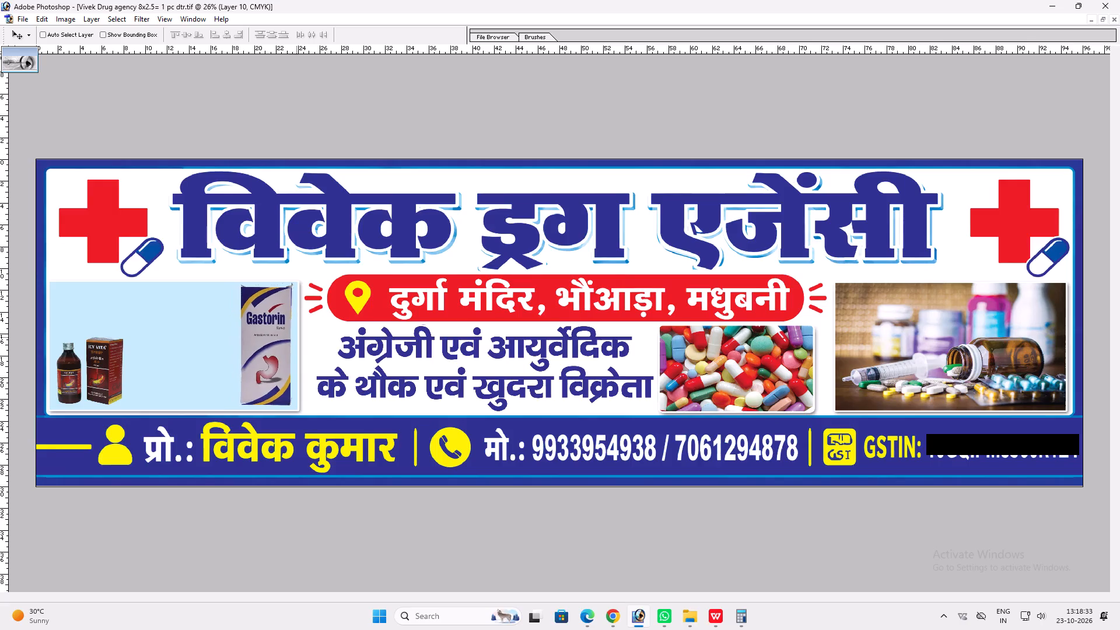
shift+drag(296, 337, 297, 337)
key(Down)
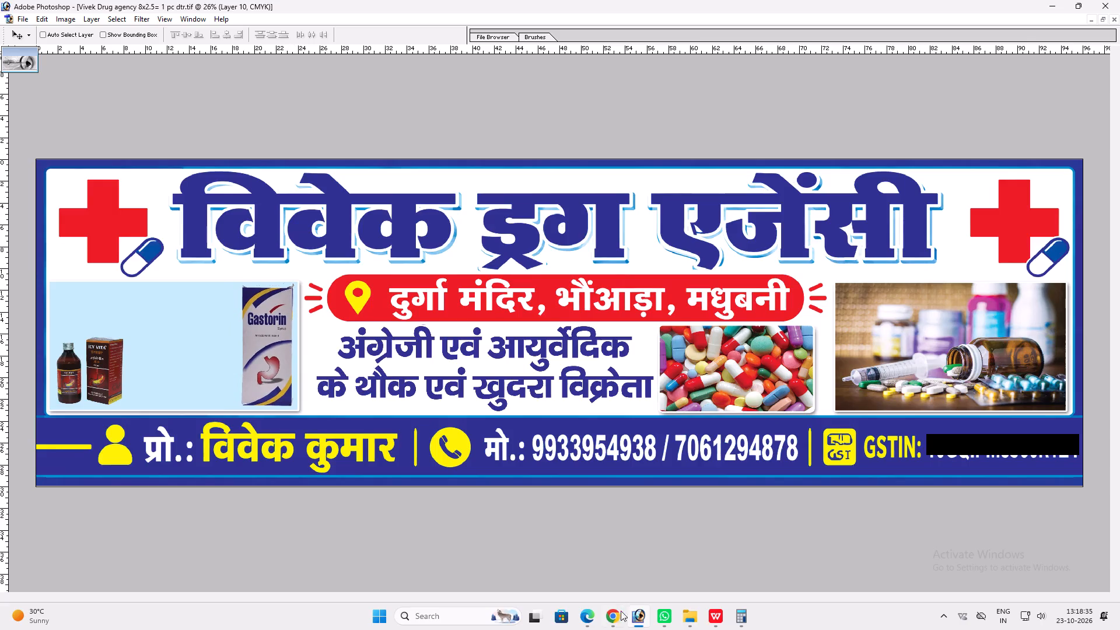
Copy the chest-eeze syrup box-and-bottle image from PNGWing and paste it into the banner.
click(610, 620)
click(611, 612)
scroll(853, 366, down, 3)
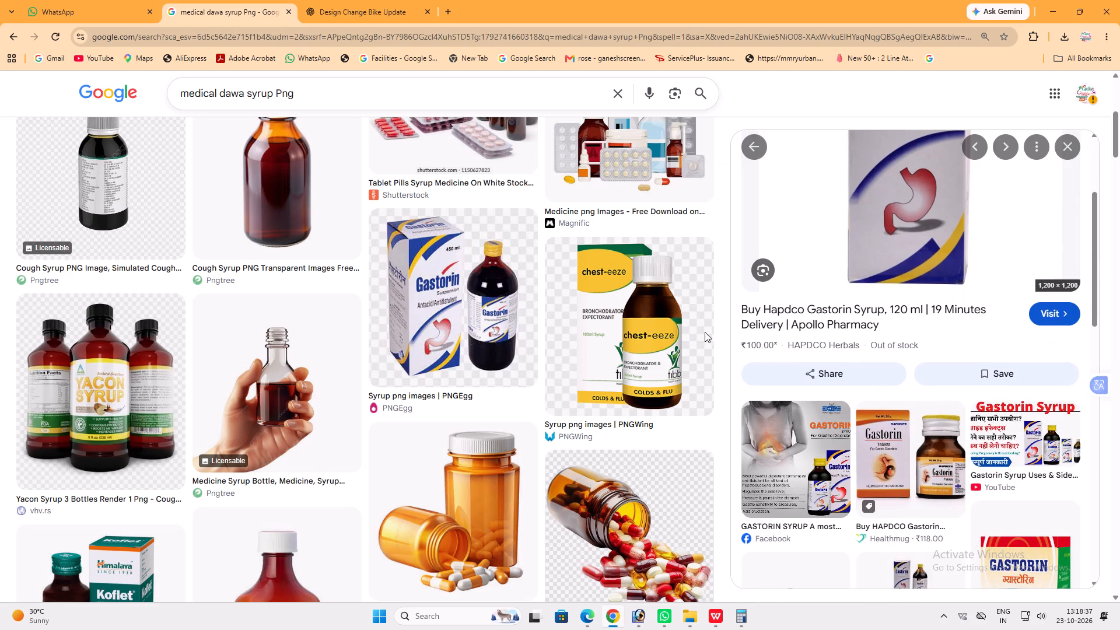
click(663, 327)
right_click(889, 218)
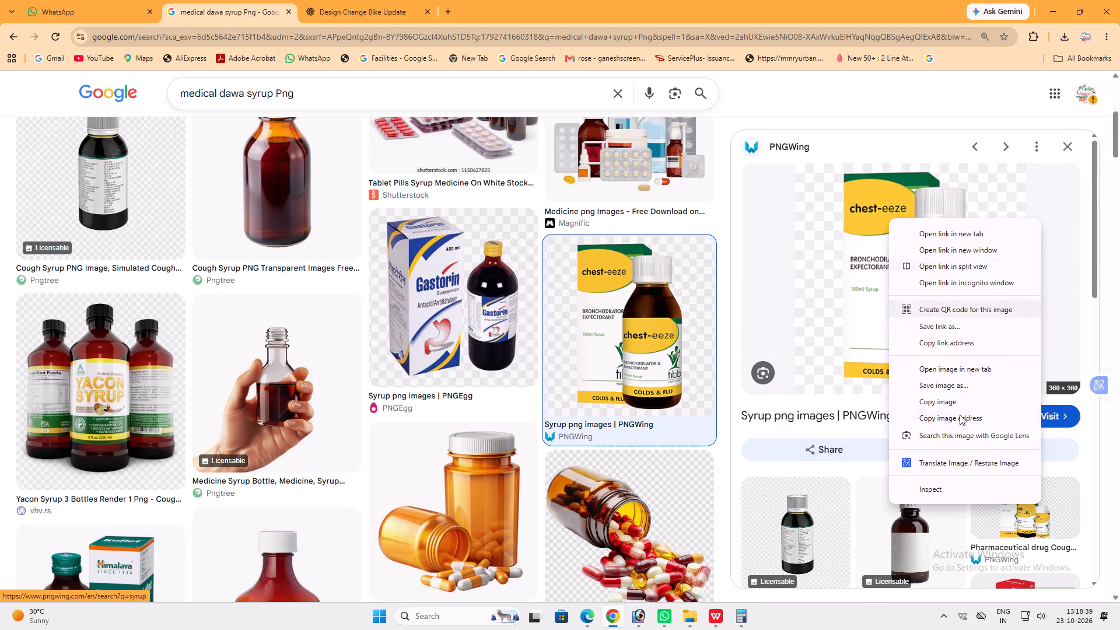
click(953, 402)
click(633, 614)
key(ctrl+v)
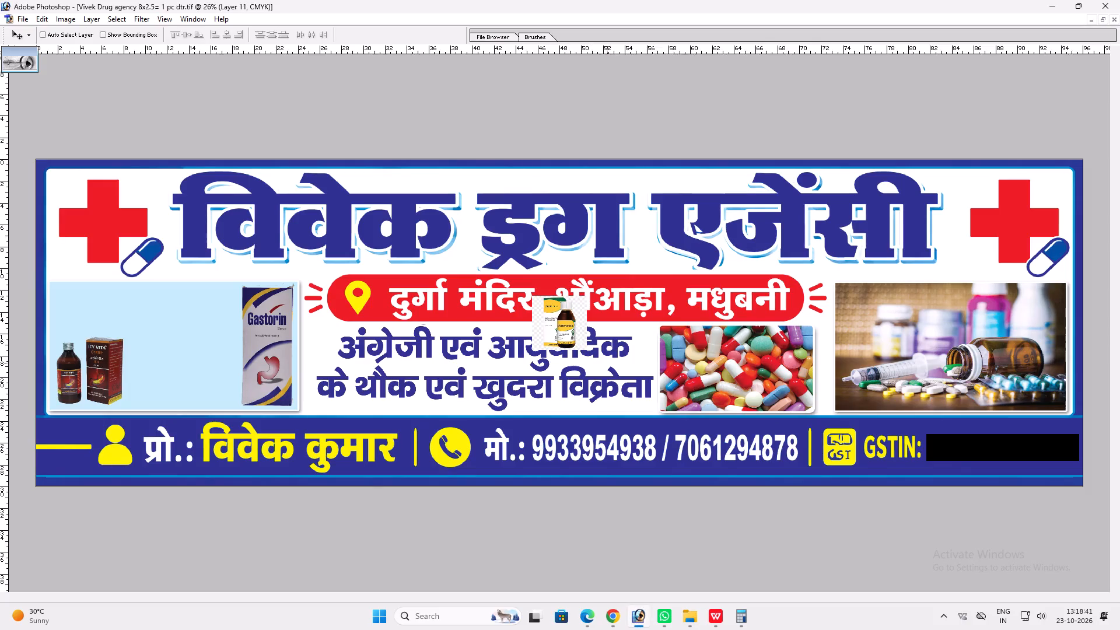
Set the Magic Wand tolerance to 10 and try selecting the white background around the pasted chest-eeze image.
key(w)
click(584, 337)
key(ctrl+z)
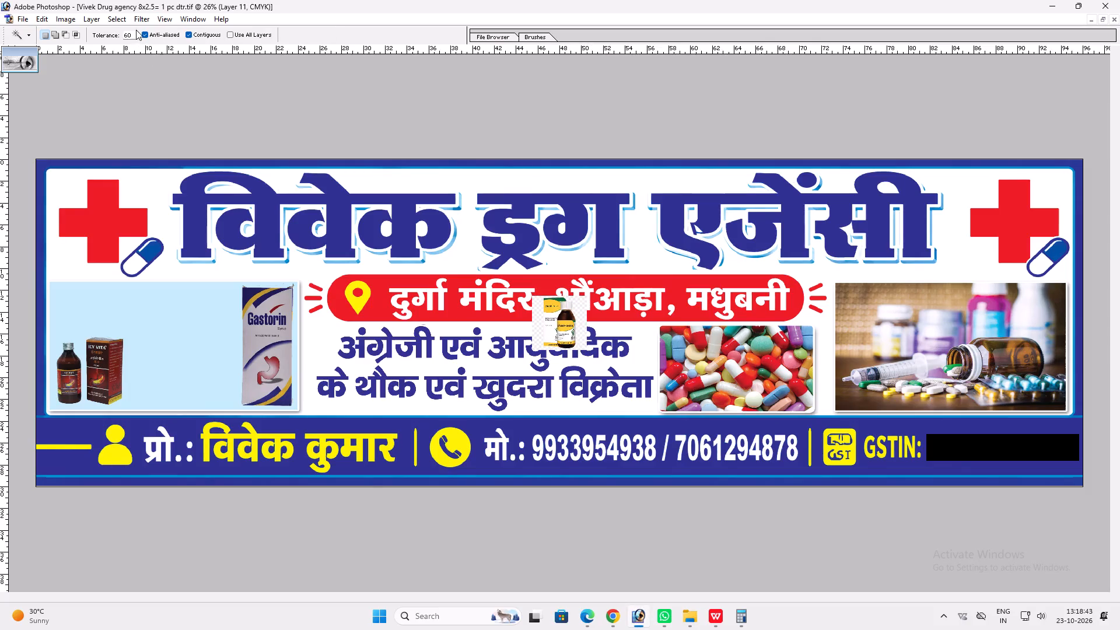
drag(132, 35, 0, 31)
text(10)
drag(490, 244, 692, 408)
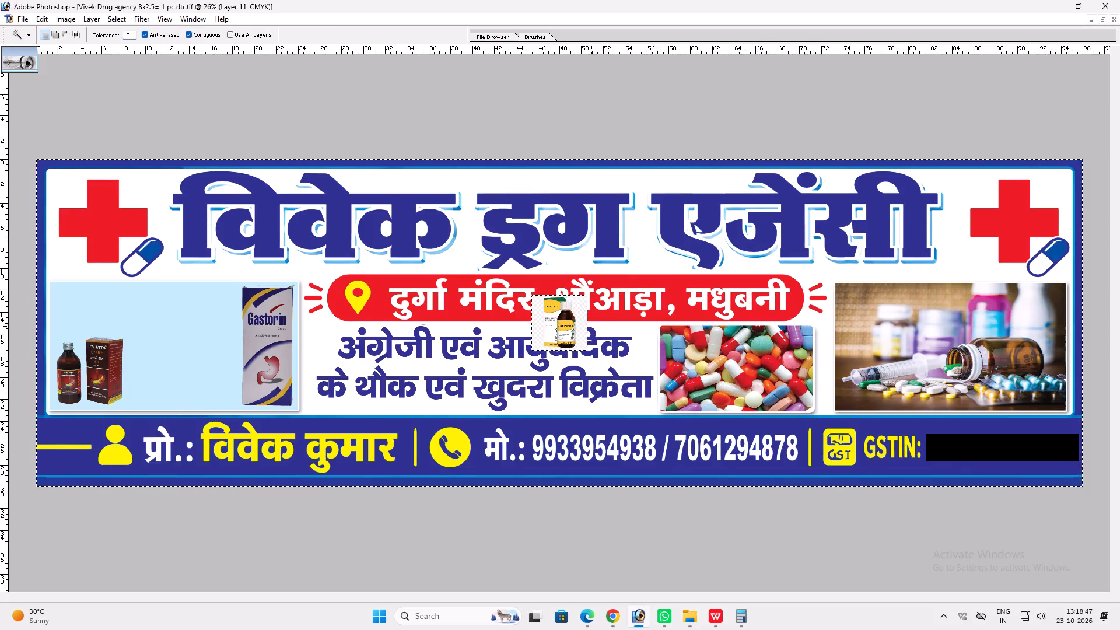
key(ctrl+z)
click(533, 316)
click(535, 311)
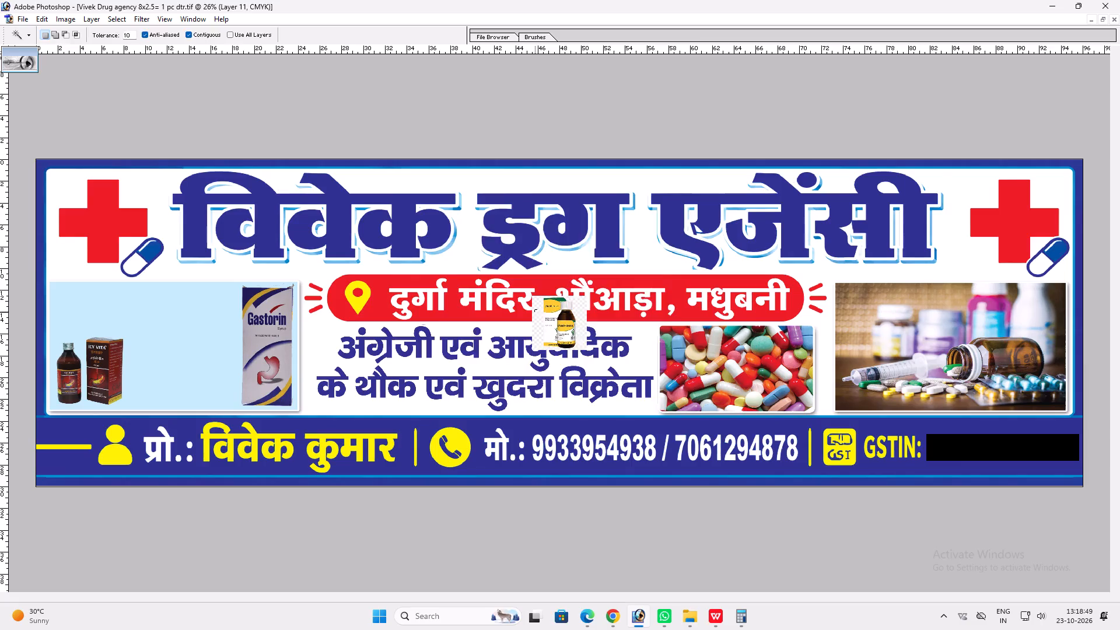
Brighten the chest-eeze image on Layer 11 with Levels by lowering the white input level.
key(ctrl+l)
drag(602, 343, 596, 344)
key(Return)
key(ctrl+d)
key(v)
right_click(559, 325)
click(571, 330)
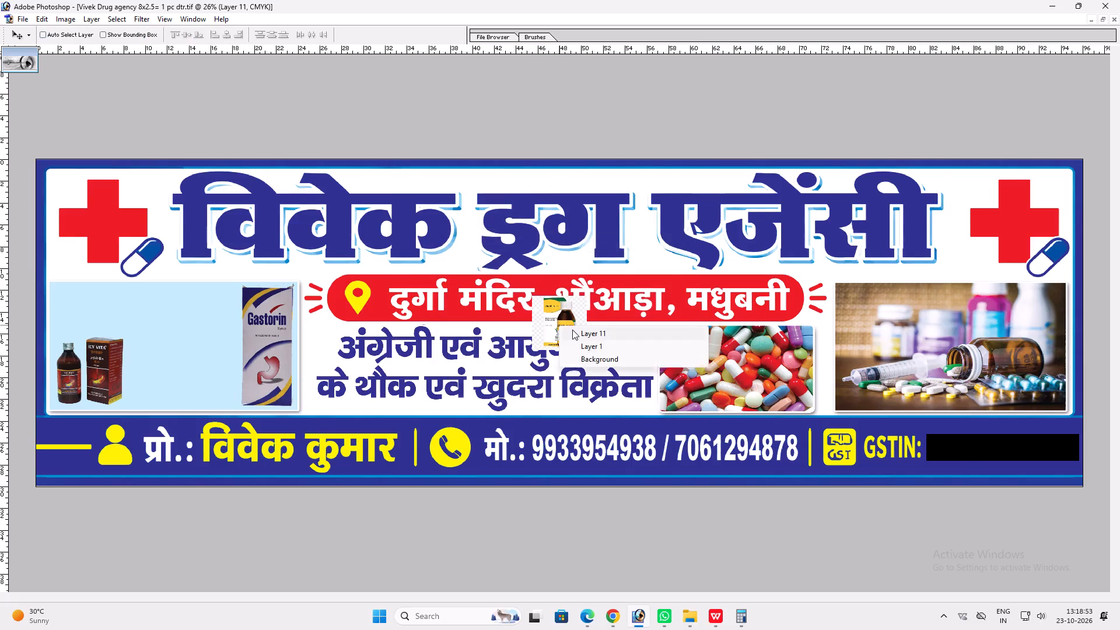
key(ctrl+l)
drag(602, 341, 596, 342)
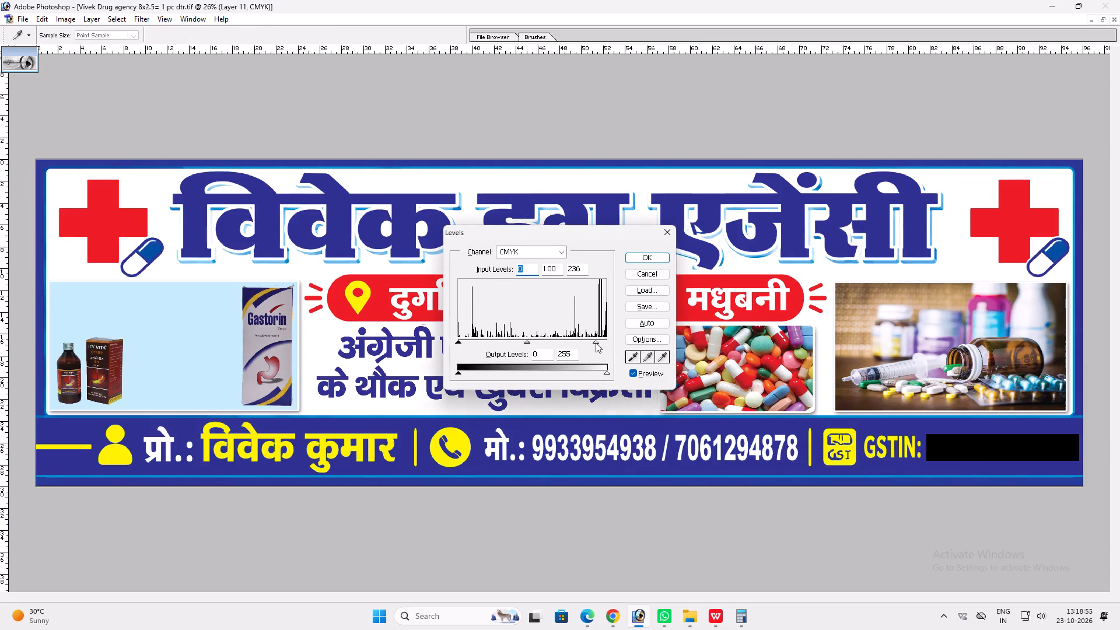
drag(596, 342, 593, 343)
key(Return)
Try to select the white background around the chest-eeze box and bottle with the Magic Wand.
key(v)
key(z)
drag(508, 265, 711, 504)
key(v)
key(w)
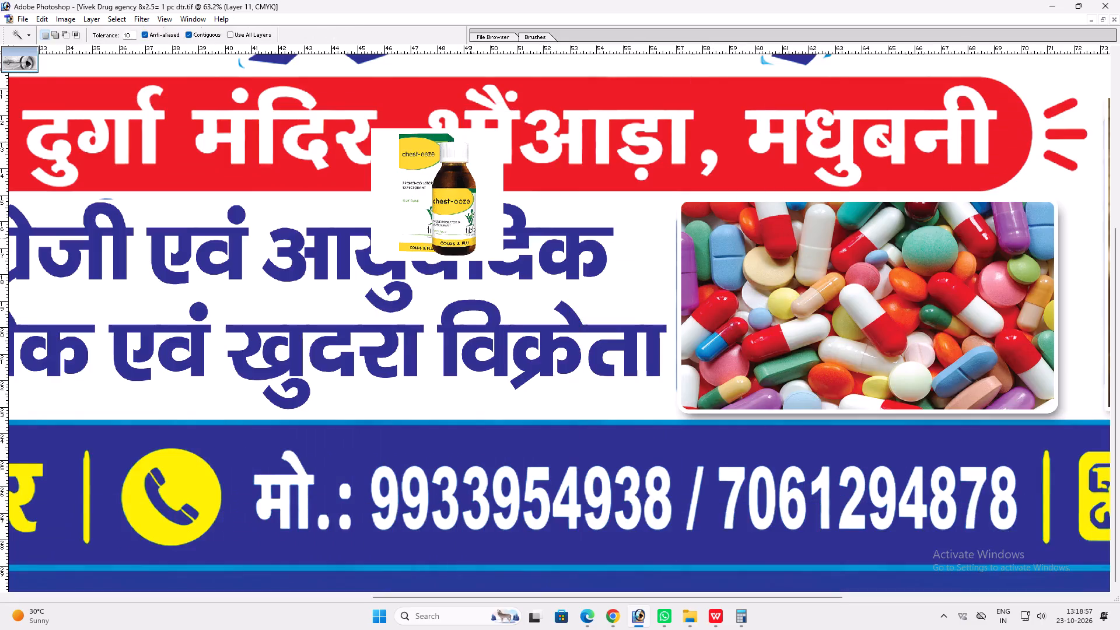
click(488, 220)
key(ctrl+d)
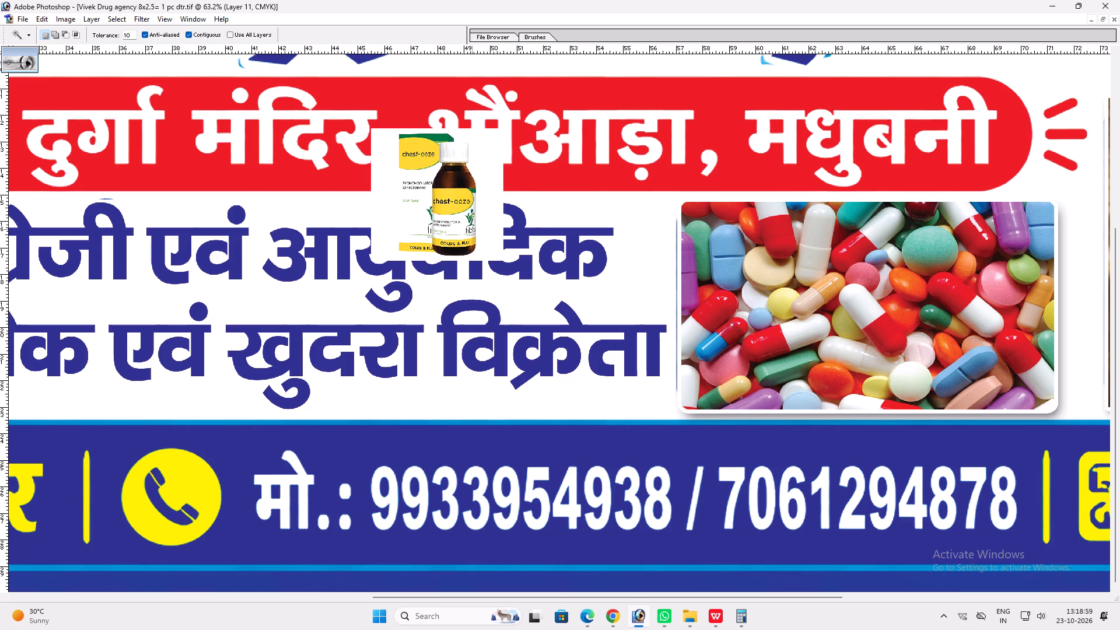
Marquee-select the chest-eeze box and bottle tightly, copy them to a new layer and move the copy aside.
key(m)
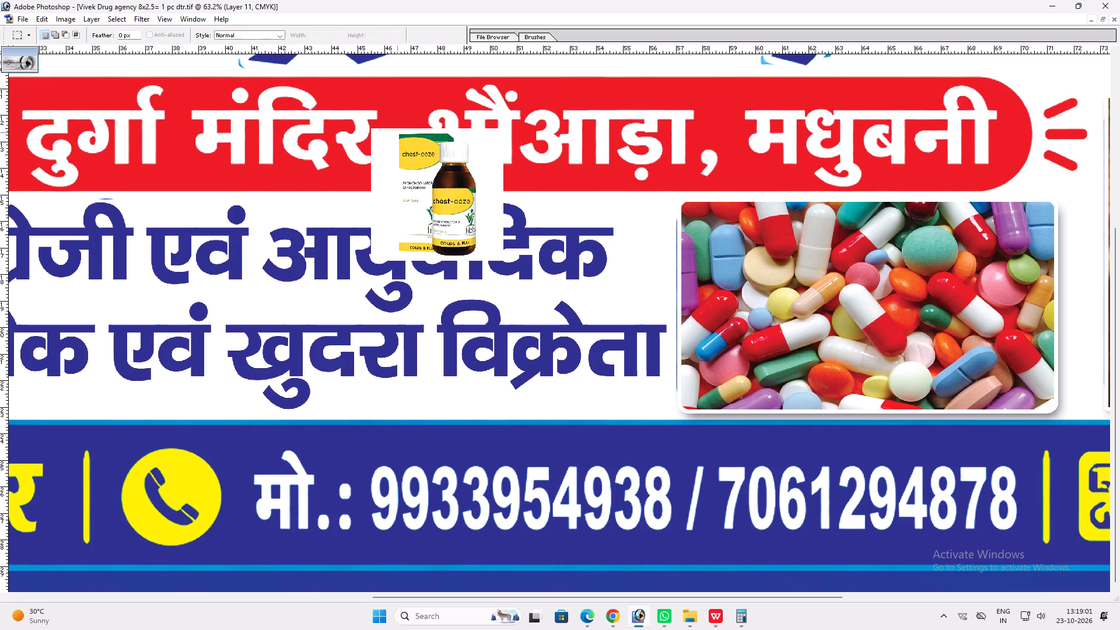
drag(399, 134, 472, 254)
drag(472, 254, 476, 256)
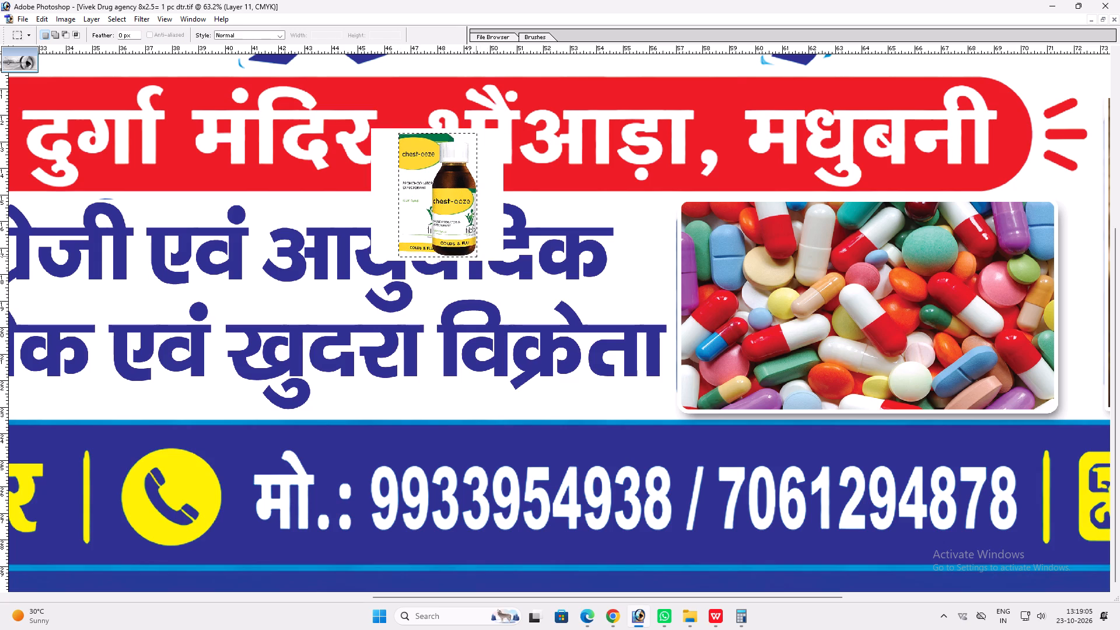
drag(476, 256, 478, 256)
key(ctrl+c)
key(ctrl+v)
key(v)
drag(450, 229, 400, 225)
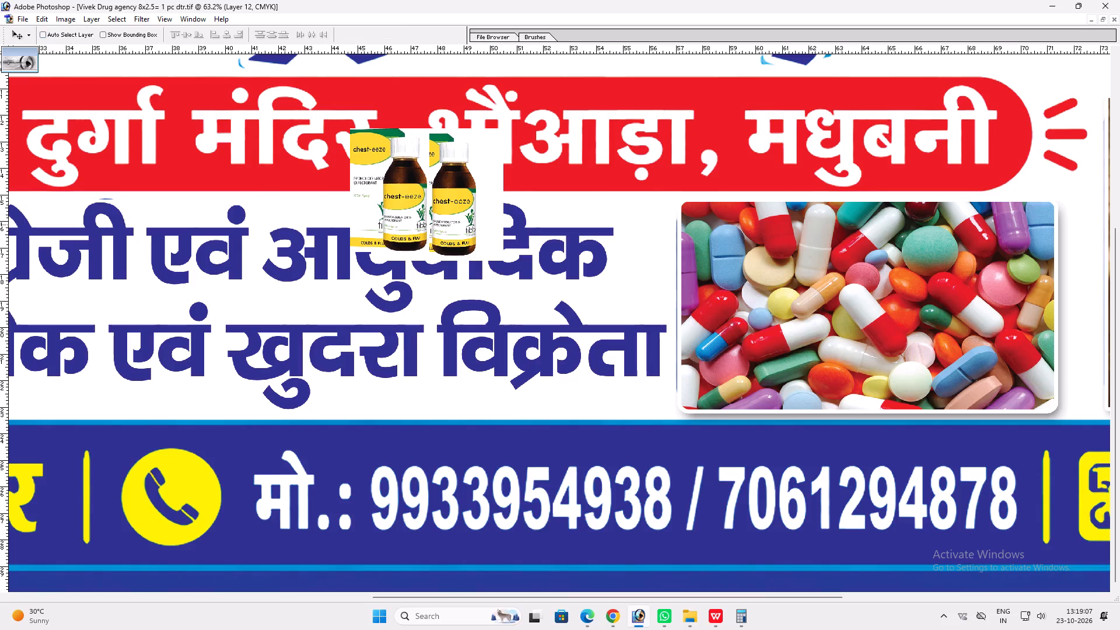
Delete the original chest-eeze layer with its wide white background.
ctrl+click(444, 210)
key(alt+l)
key(alt+l)
key(alt+l)
key(v)
Move the cropped chest-eeze image into the light blue panel, beside the Gastorin box.
ctrl+click(394, 206)
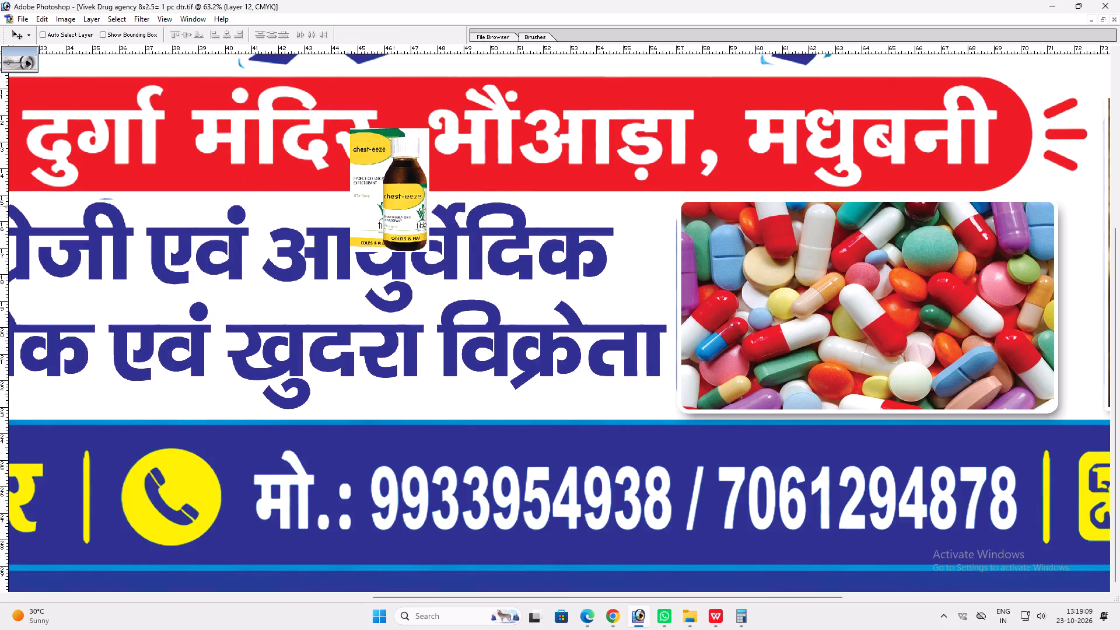
key(space)
right_click(388, 203)
key(space)
drag(401, 209, 407, 210)
key(v)
key(v)
drag(551, 325, 235, 384)
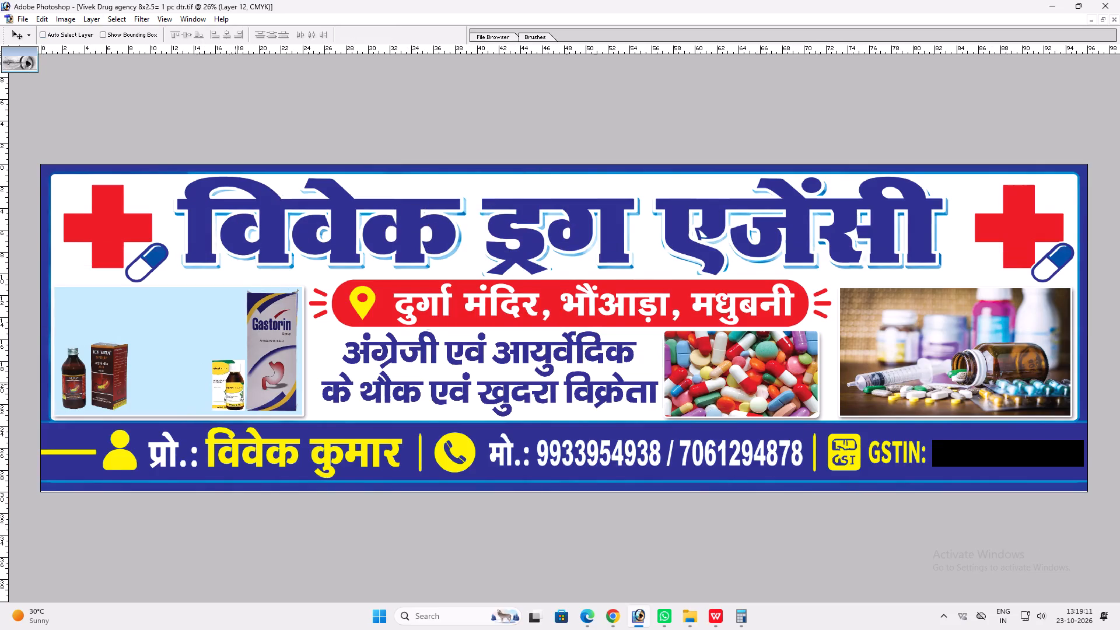
drag(235, 384, 237, 384)
Enlarge the chest-eeze image proportionally to about 225% so it fills the light blue panel's height.
key(ctrl+t)
shift+drag(214, 360, 185, 285)
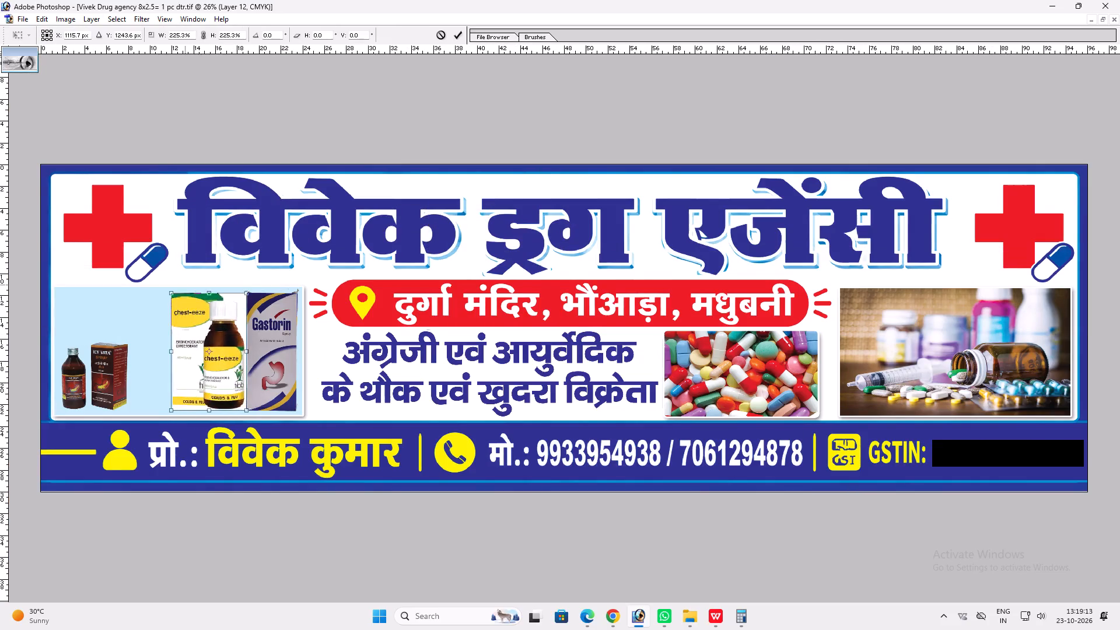
shift+drag(185, 285, 185, 284)
key(Return)
key(v)
Stretch the chest-eeze and Gastorin images together to about 101.4% height within the light blue panel.
ctrl+shift+double_click(274, 355)
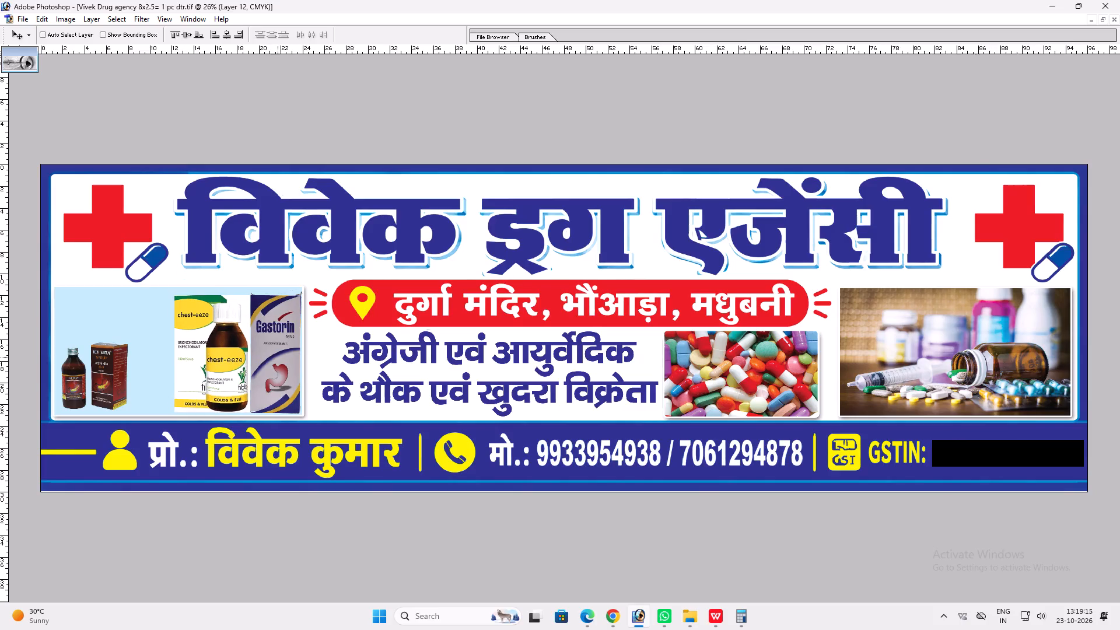
key(ctrl+t)
shift+drag(212, 293, 218, 291)
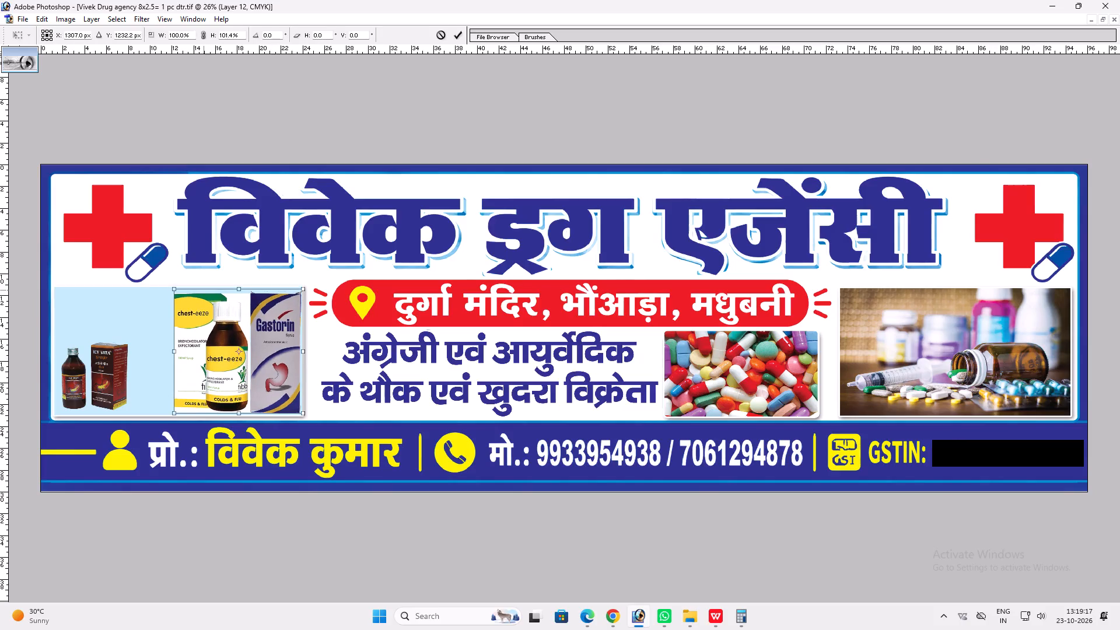
key(shift+Return)
key(v)
key(v)
Switch to Google Chrome, open the Himalaya Koflet syrup image from Justdial and save it to disk.
click(617, 619)
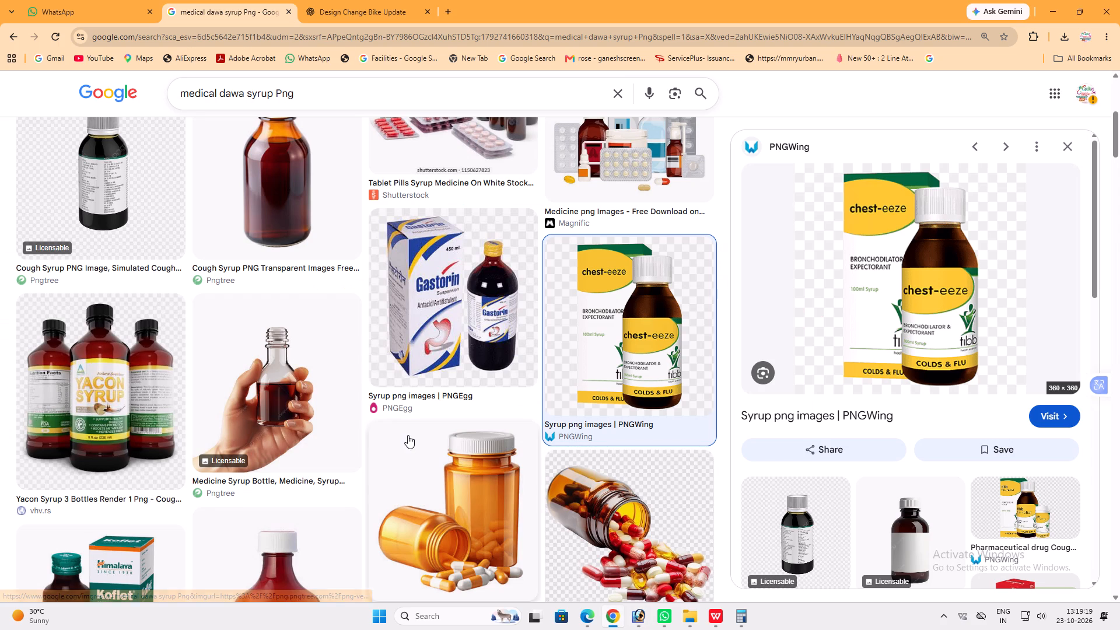
scroll(408, 435, down, 3)
scroll(248, 359, down, 2)
click(148, 304)
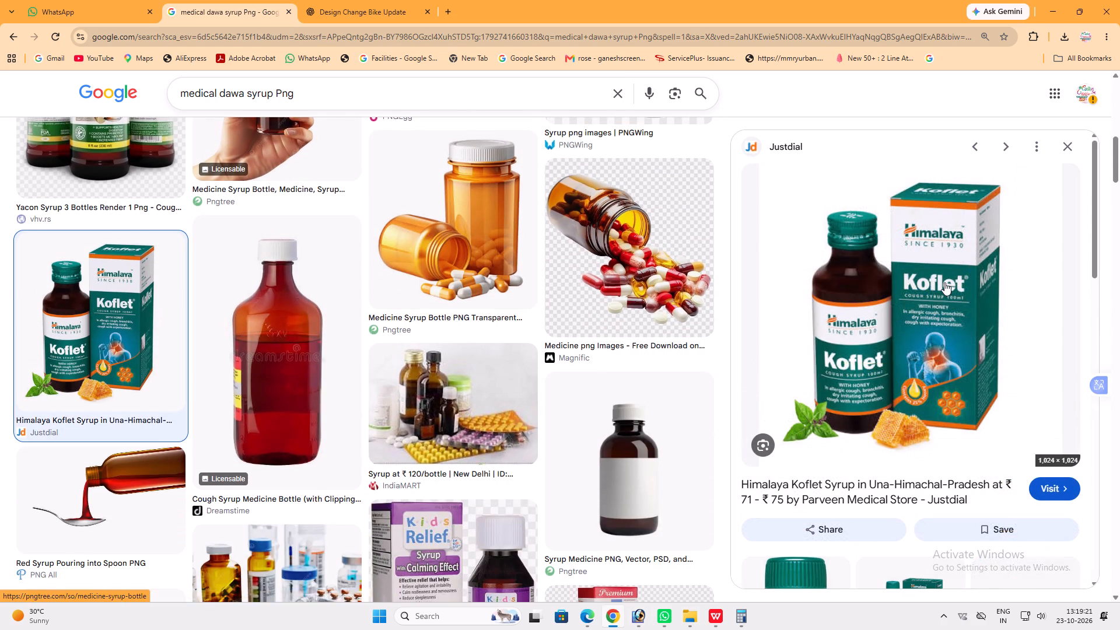
right_click(848, 264)
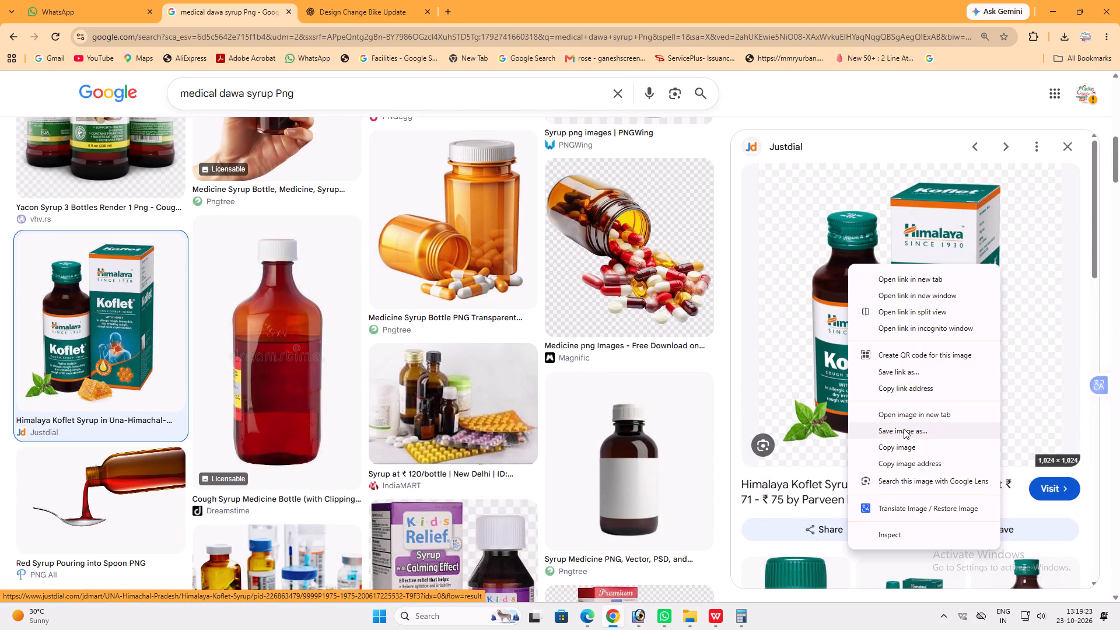
click(902, 429)
key(Return)
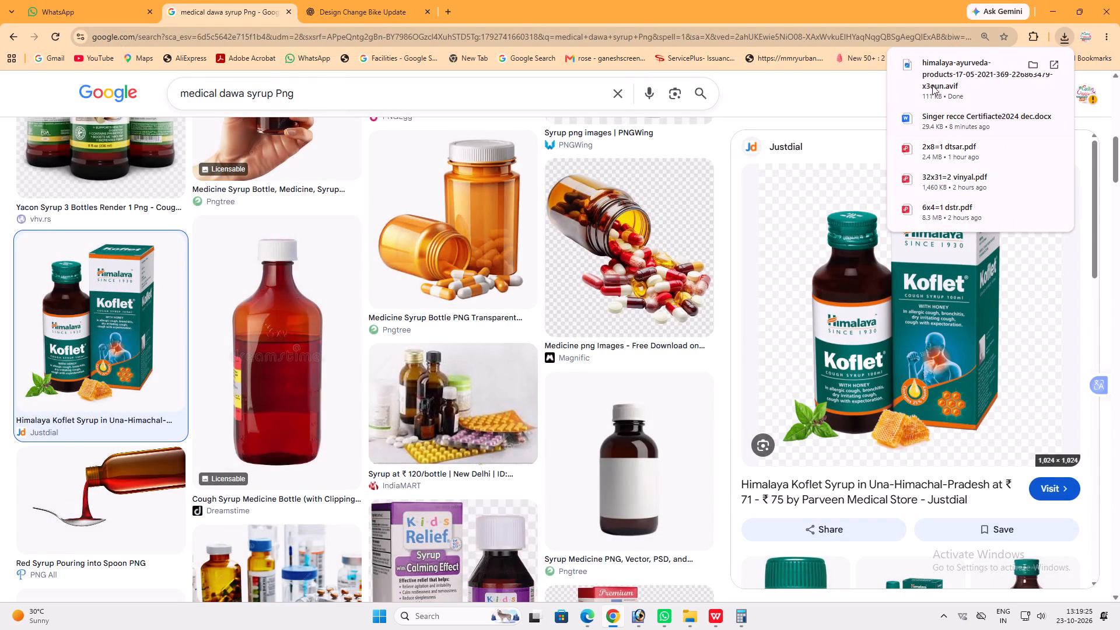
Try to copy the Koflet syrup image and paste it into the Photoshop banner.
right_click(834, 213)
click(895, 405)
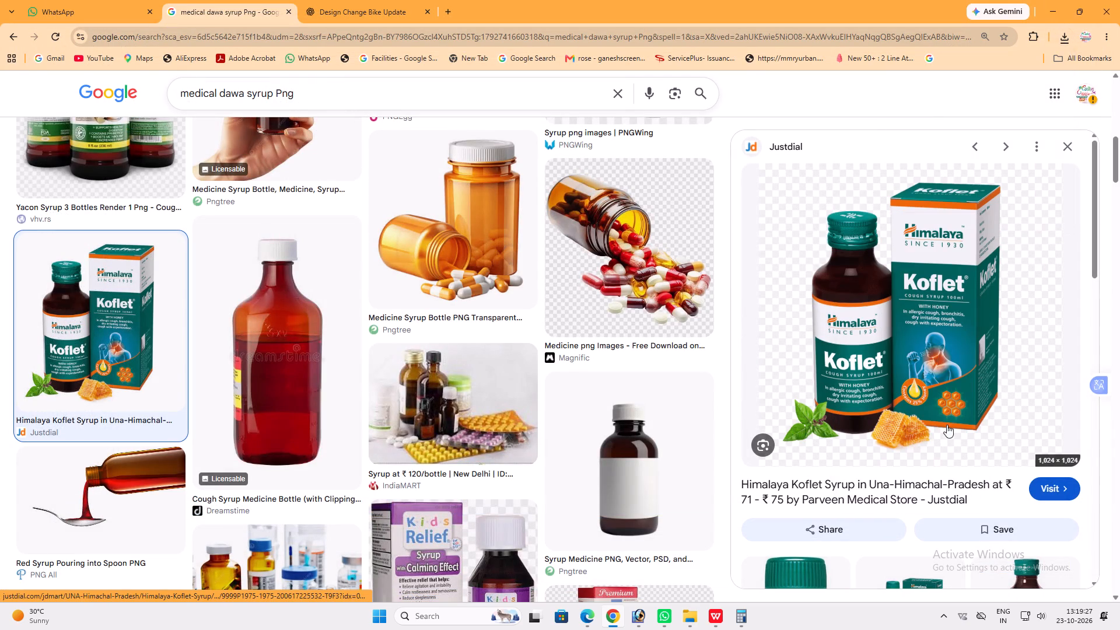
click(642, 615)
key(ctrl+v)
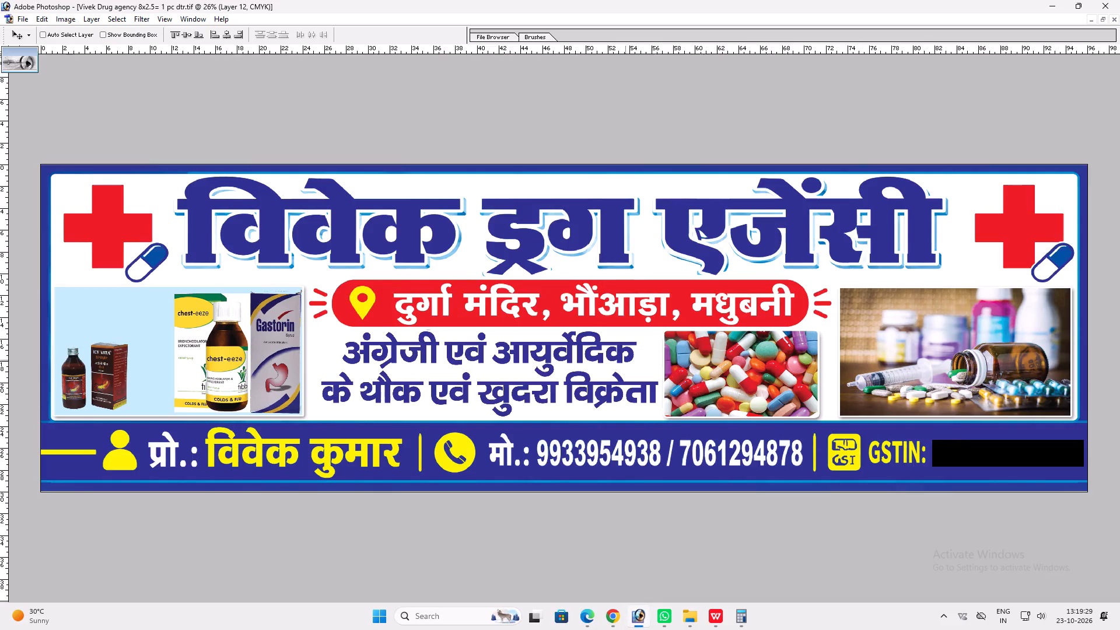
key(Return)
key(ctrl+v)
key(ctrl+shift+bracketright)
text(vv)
Copy the Himalaya Koflet image itself from the Chrome preview and paste it into the Photoshop banner.
click(617, 612)
right_click(865, 272)
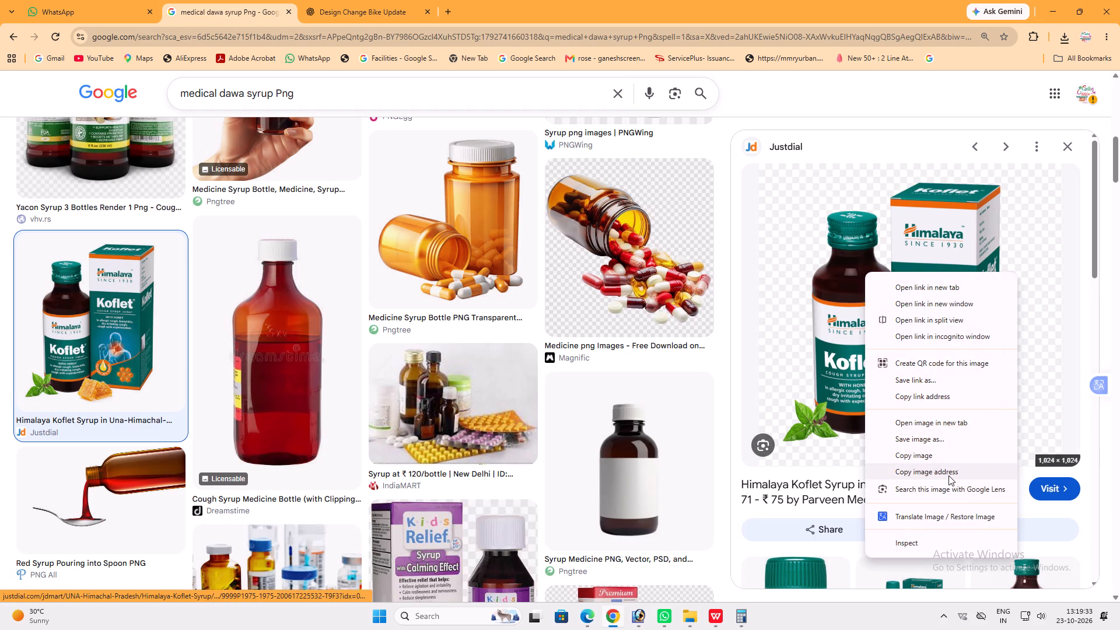
click(935, 460)
click(643, 610)
key(ctrl+v)
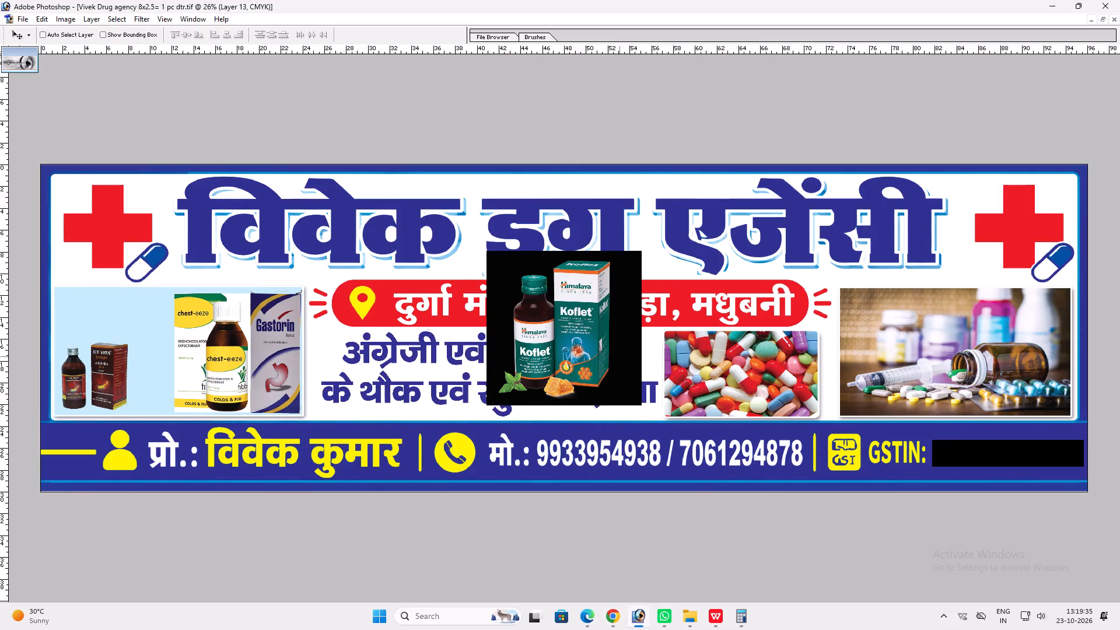
Delete the black background around the pasted Koflet bottle and box.
key(w)
click(619, 353)
key(Delete)
key(ctrl+d)
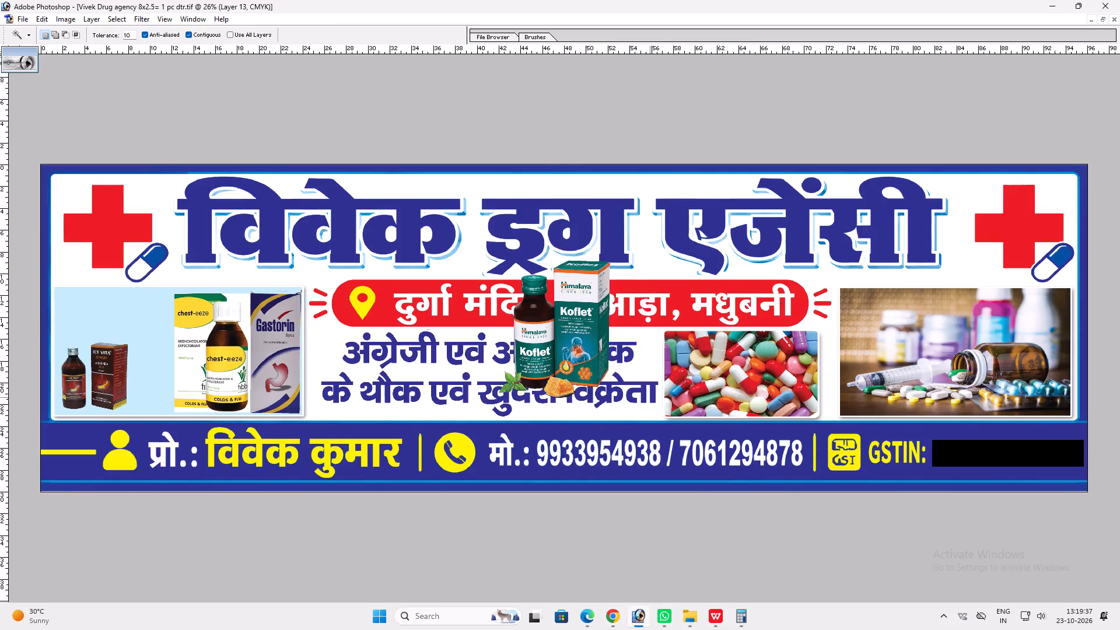
Shrink the Koflet image and place it above the dark red syrup bottle and box in the light blue panel.
key(v)
drag(603, 351, 203, 308)
key(ctrl+t)
shift+drag(210, 220, 157, 274)
key(shift+Return)
key(v)
drag(136, 286, 94, 276)
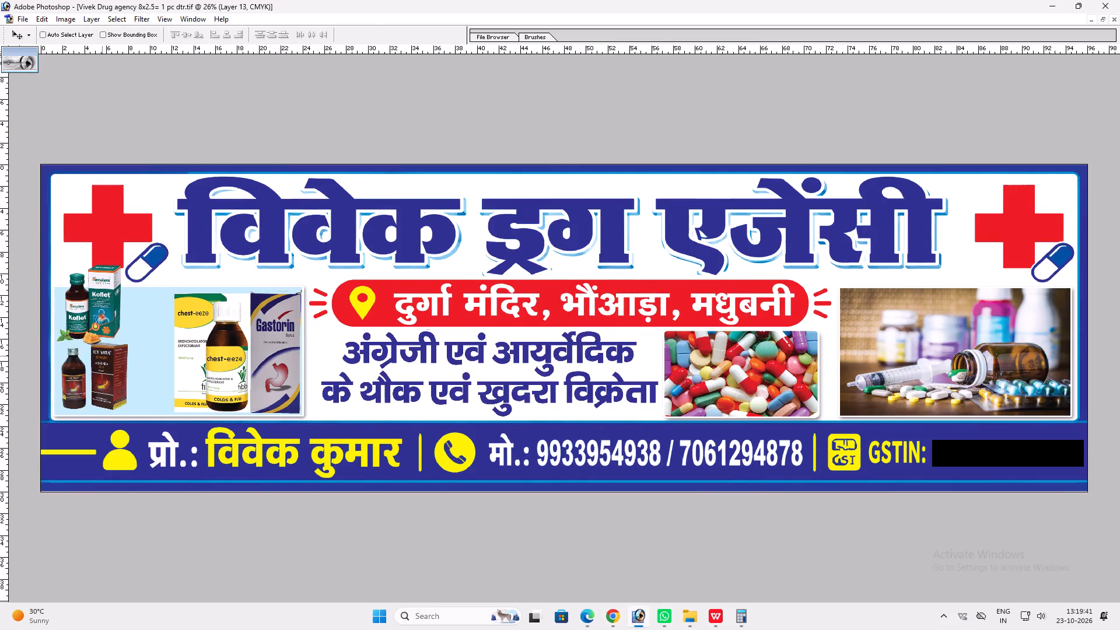
Shrink the dark red syrup bottle-and-box image slightly to make room below the Koflet image.
ctrl+click(100, 362)
key(ctrl+t)
shift+drag(126, 342, 118, 345)
key(shift+Return)
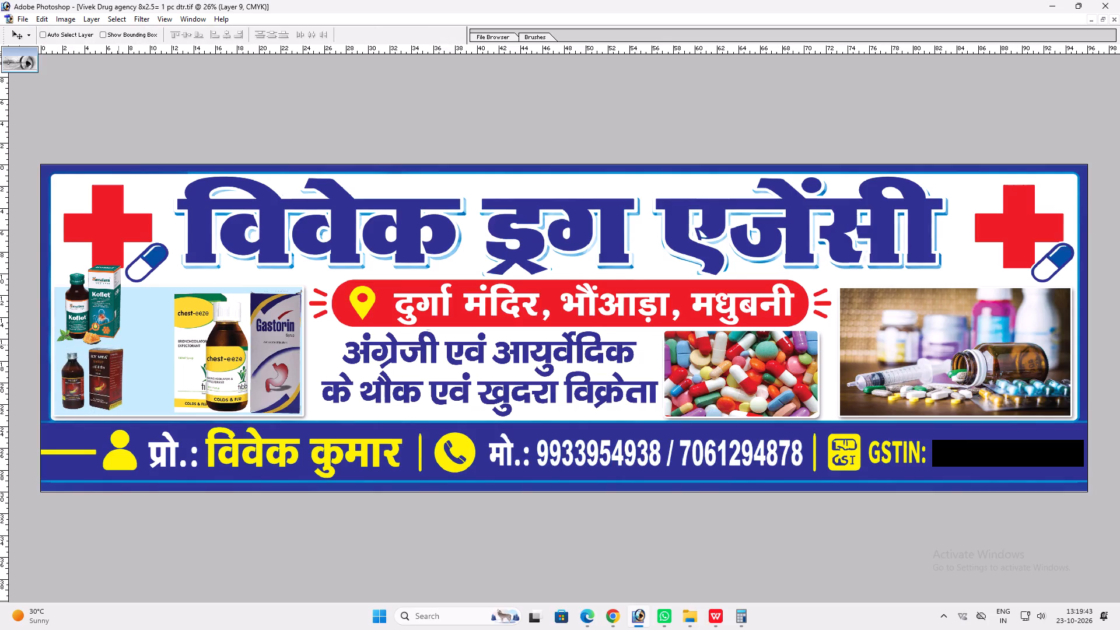
key(v)
click(106, 366)
Scale the Koflet image down further so it fits above the dark red syrup image.
ctrl+click(107, 313)
key(ctrl+t)
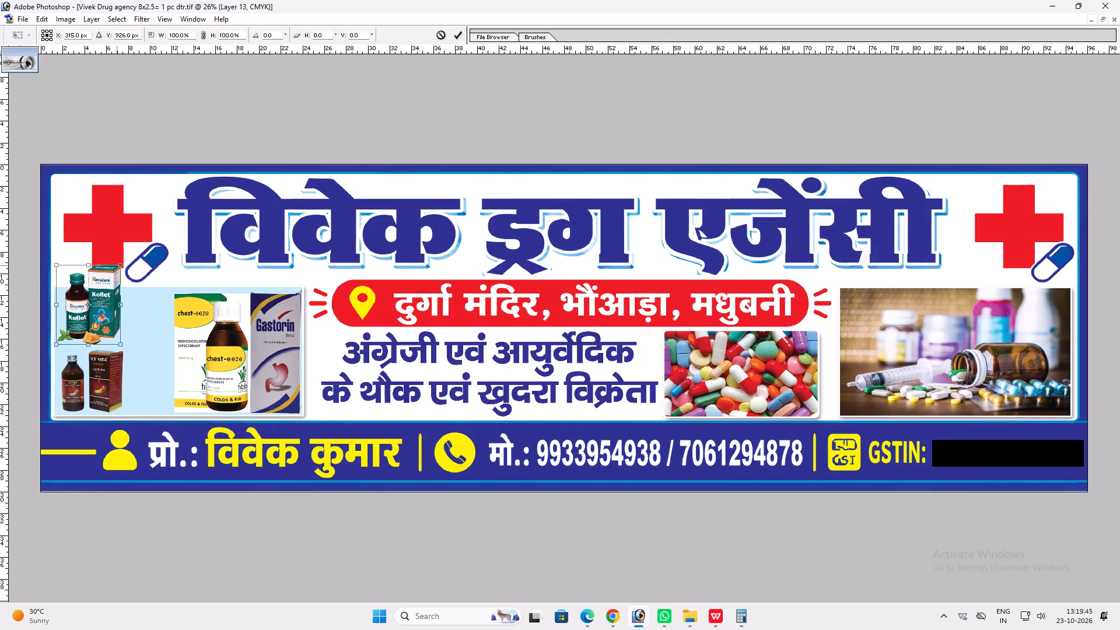
shift+drag(117, 265, 106, 283)
key(shift+Return)
Reduce the height of the dark red syrup bottle-and-box image from its top edge.
ctrl+click(107, 359)
key(ctrl+t)
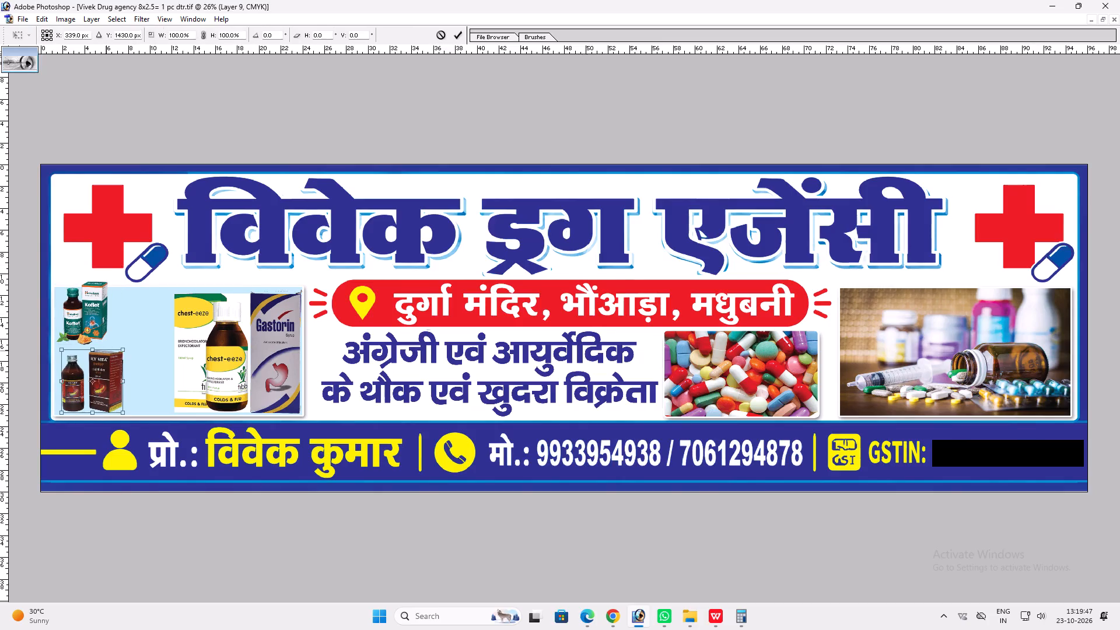
shift+click(103, 351)
key(shift+Return)
key(v)
key(ctrl+t)
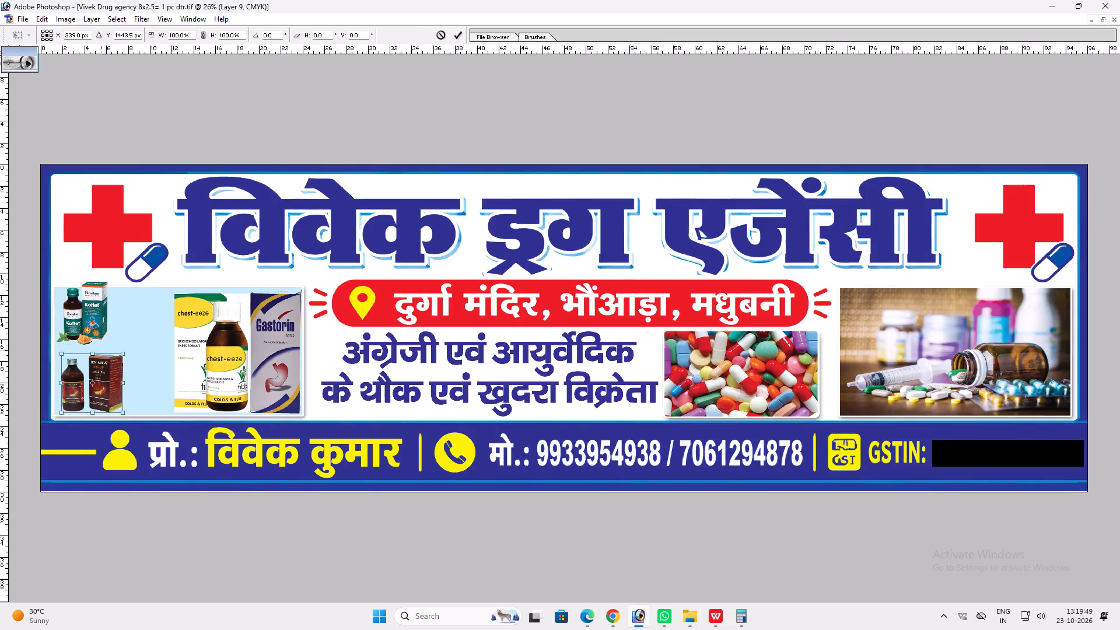
click(101, 351)
key(shift+Return)
key(v)
Move the Koflet image fully inside the light blue panel, reduce its height slightly and align it above the dark red syrup.
ctrl+click(93, 313)
drag(93, 313, 101, 320)
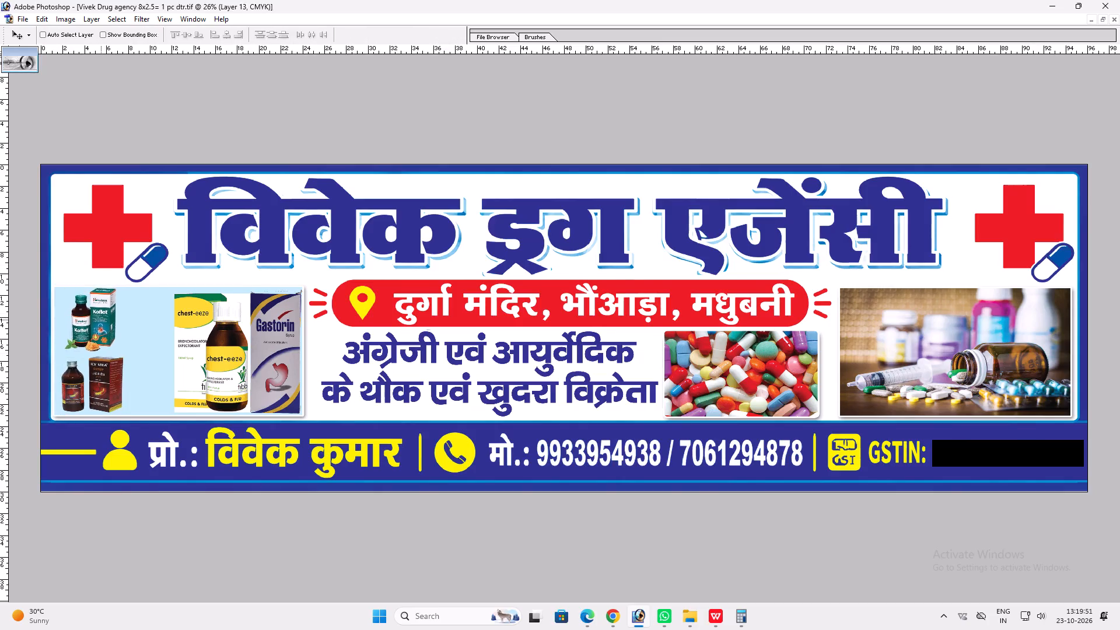
drag(101, 320, 99, 321)
key(ctrl+t)
shift+click(94, 292)
key(Return)
key(v)
click(88, 296)
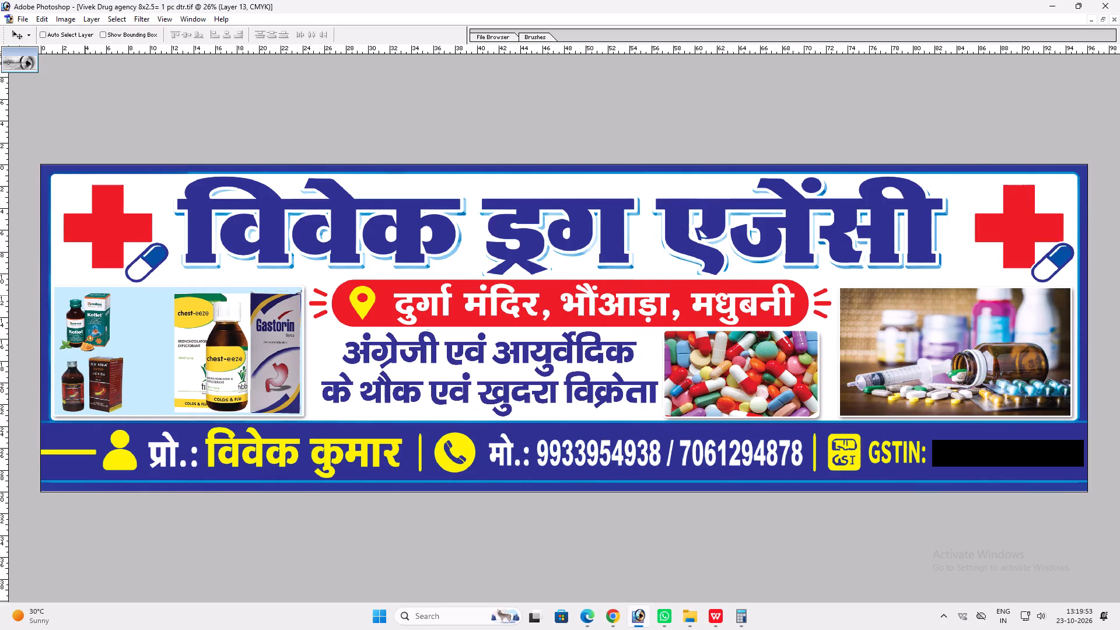
Narrow the dark red syrup bottle-and-box image to about 94.3% of its width.
ctrl+click(107, 371)
key(ctrl+t)
click(123, 367)
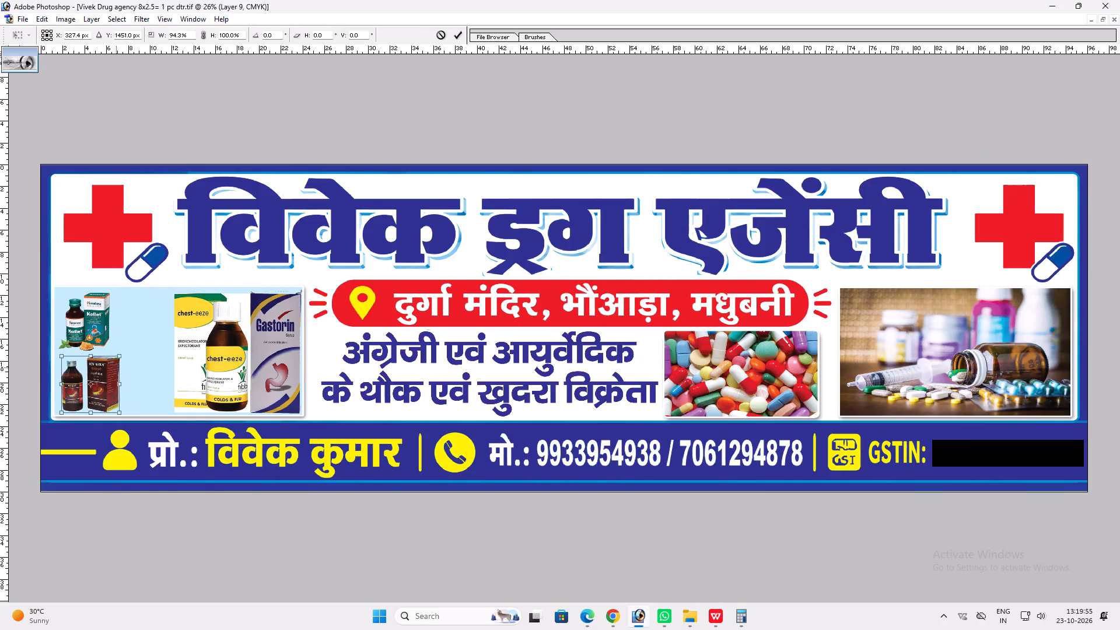
key(shift+Return)
key(v)
shift+click(116, 367)
text(vv)
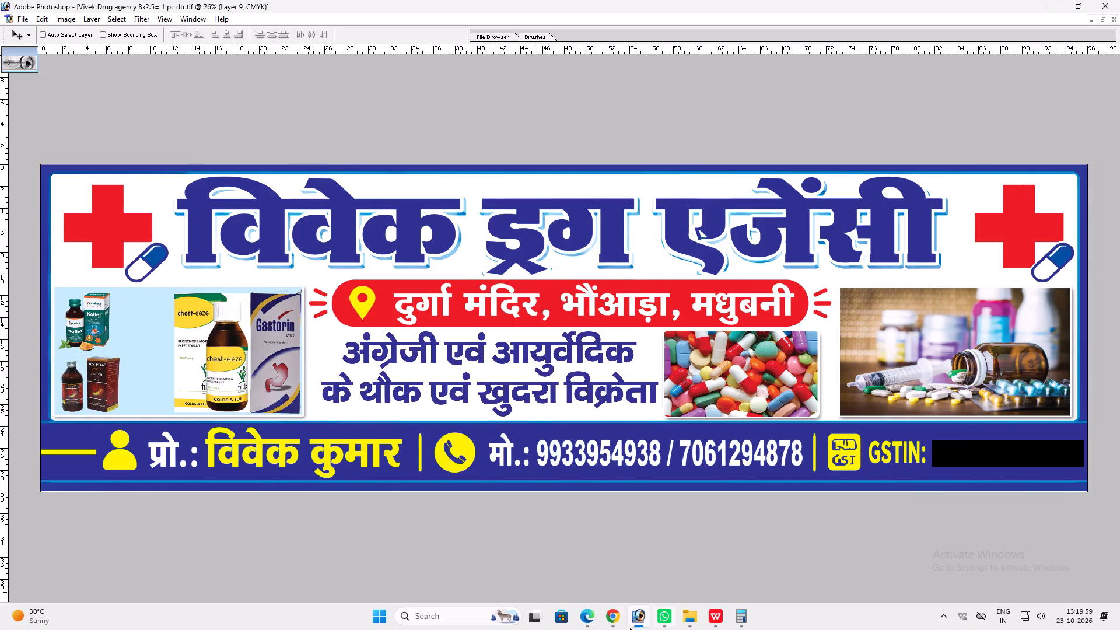
Switch to Chrome and copy the purple Kids Relief syrup image from the medicine syrup image results.
drag(617, 623, 624, 625)
click(614, 624)
scroll(911, 387, down, 3)
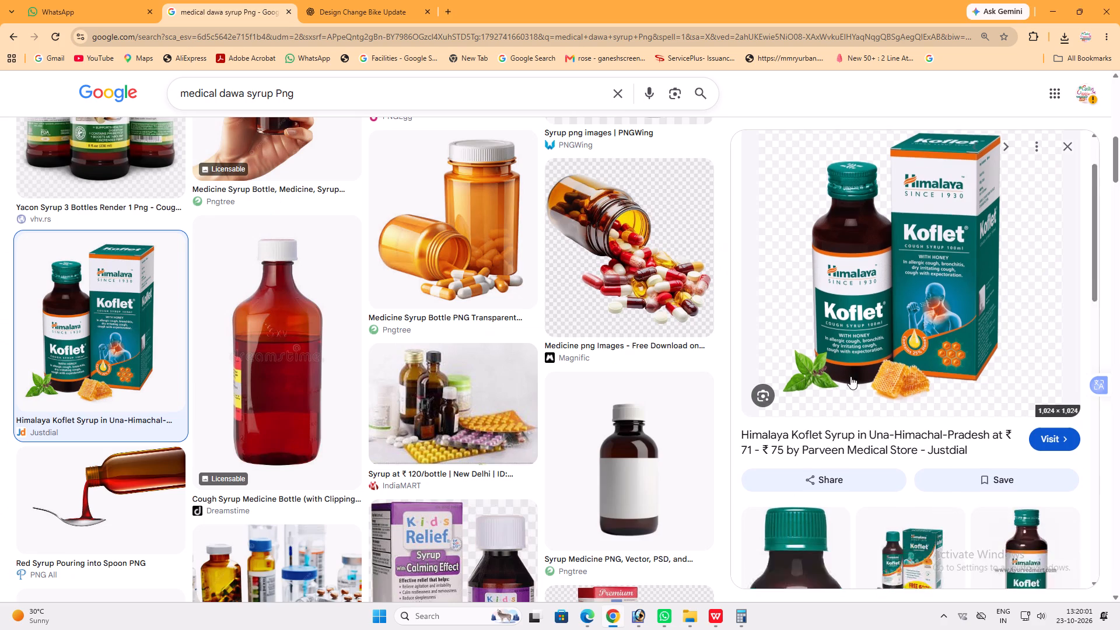
scroll(847, 370, down, 9)
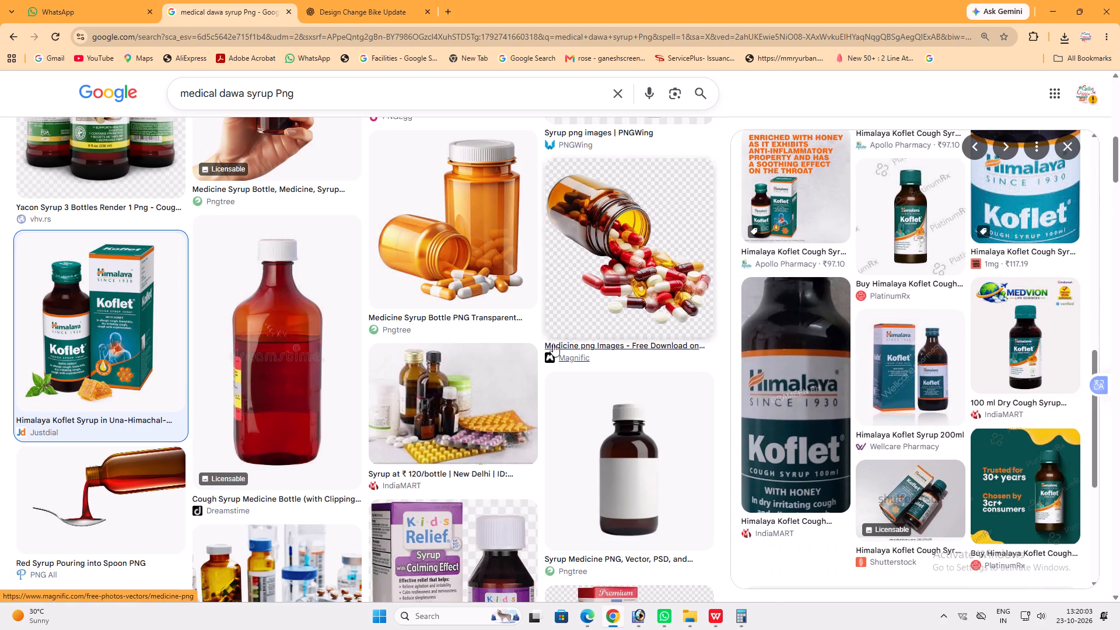
scroll(518, 340, down, 6)
click(460, 423)
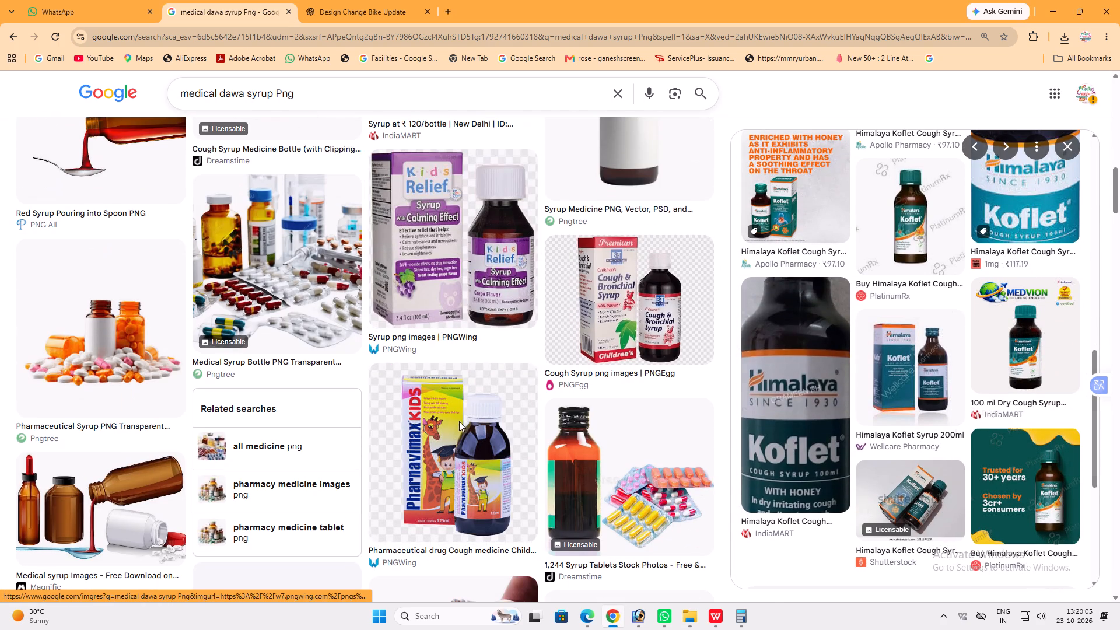
click(926, 518)
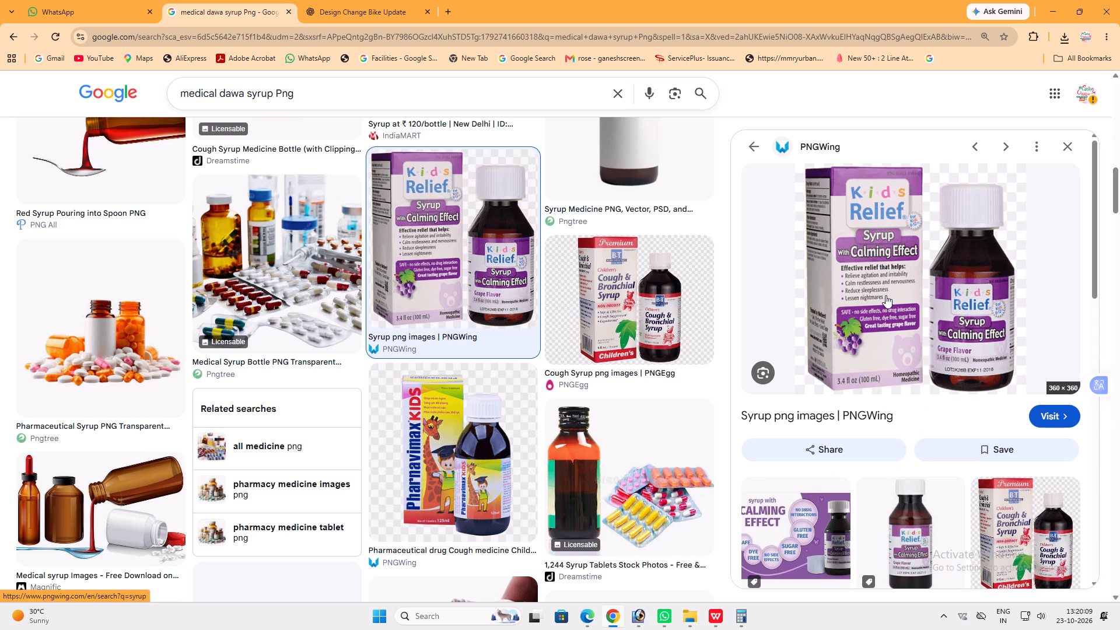
right_click(928, 261)
click(988, 444)
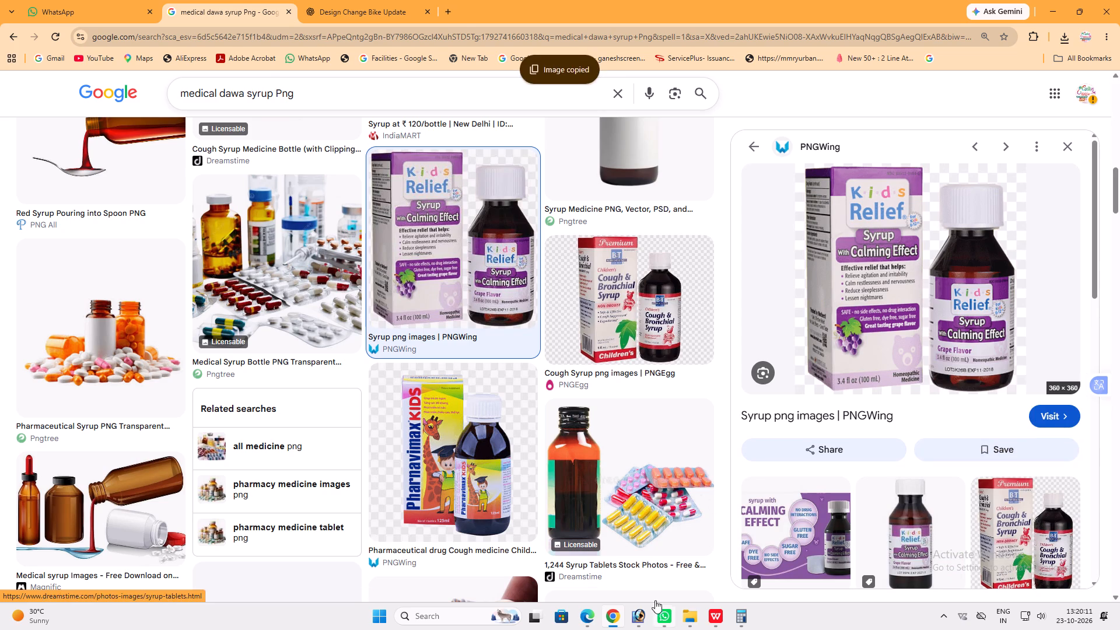
Switch to Photoshop, paste the Kids Relief image into the drug agency banner and bring its layer to the front.
click(642, 607)
key(ctrl+v)
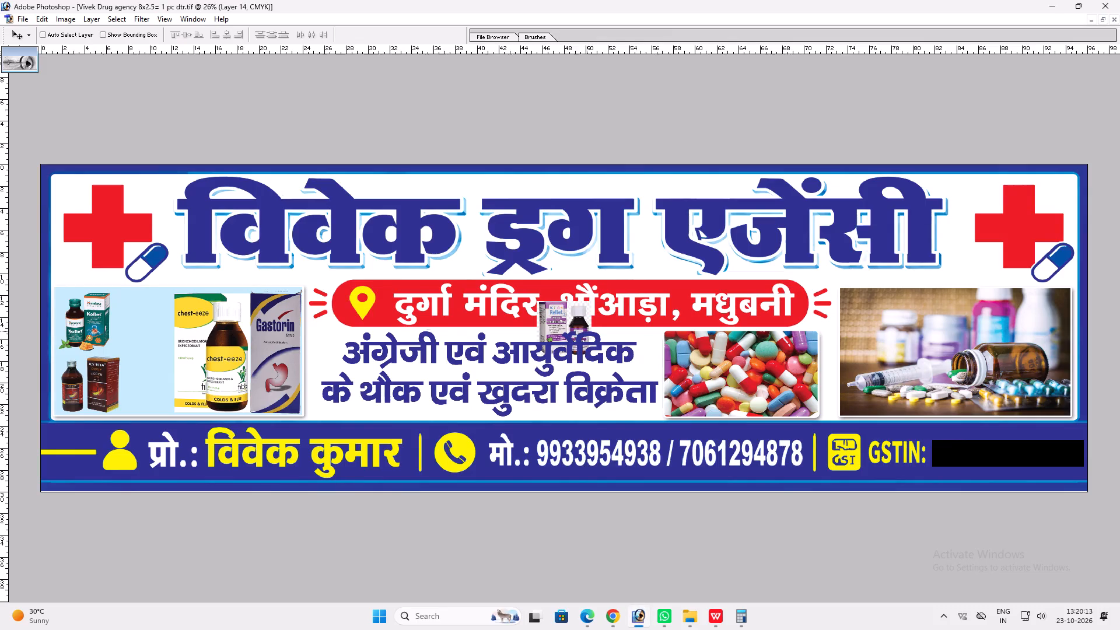
key(ctrl+shift+bracketright)
Remove the white checkered background around the Kids Relief box and bottle using the Magic Wand with a tolerance of 30.
key(z)
drag(509, 267, 716, 443)
key(v)
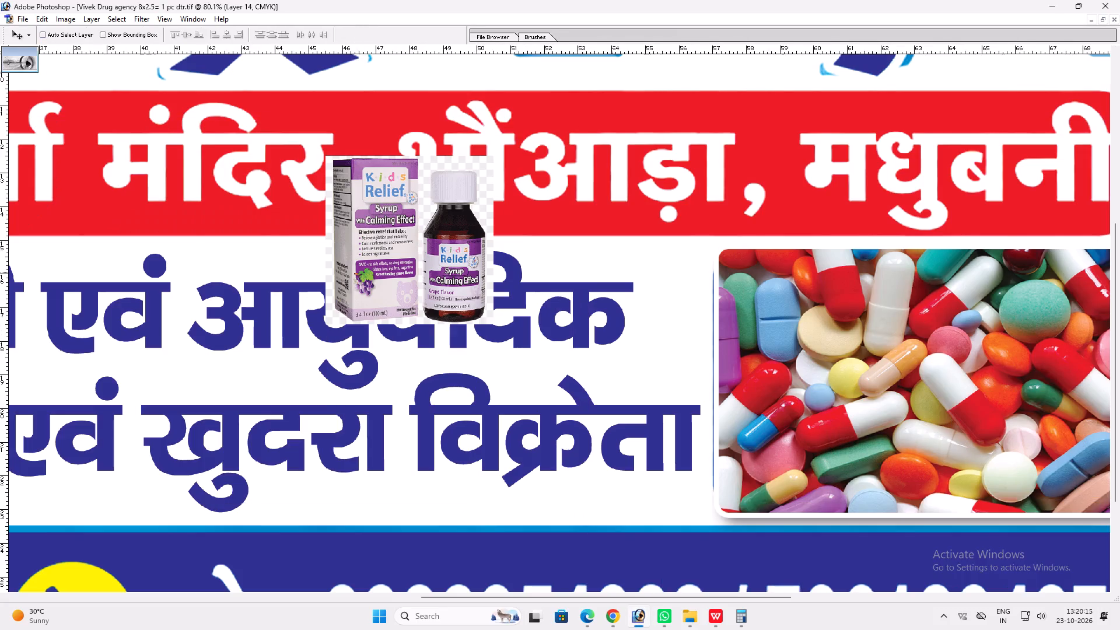
key(w)
click(484, 187)
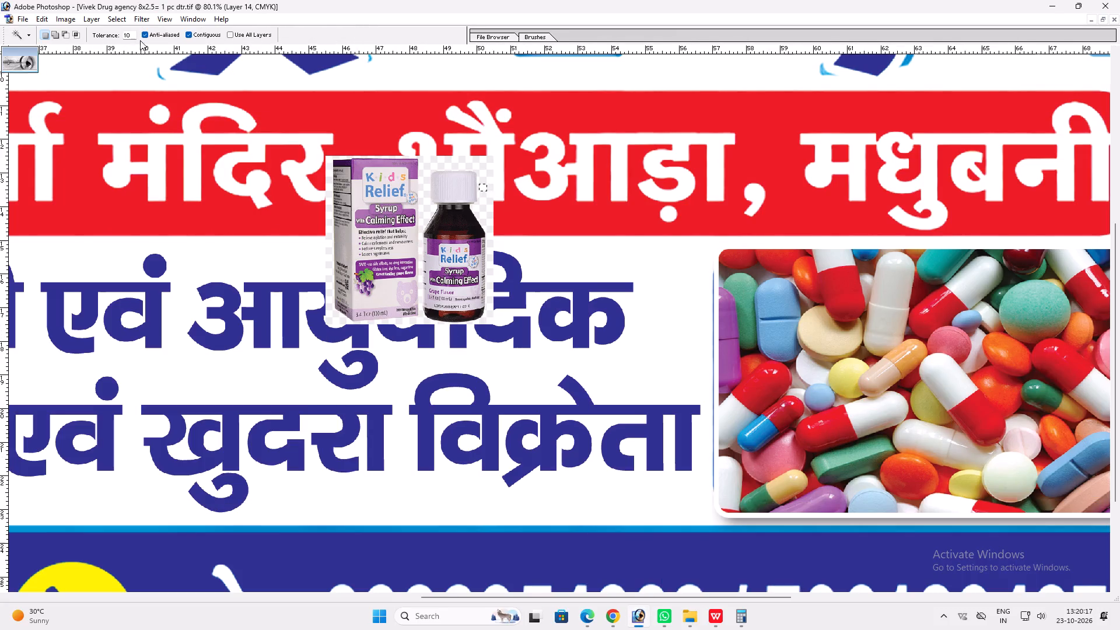
drag(131, 36, 114, 24)
text(30)
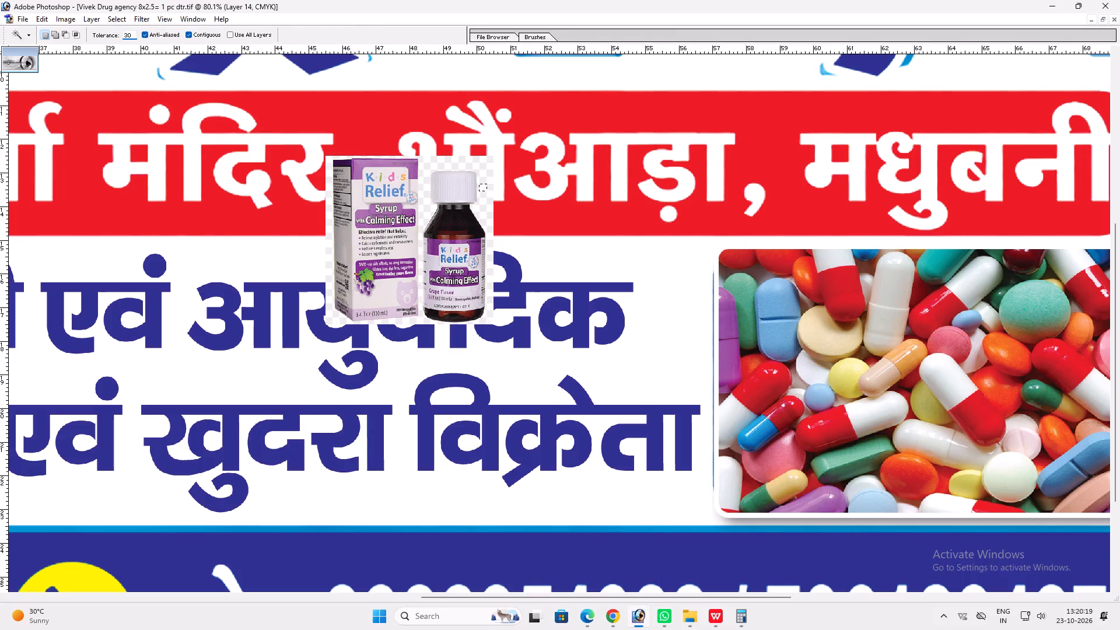
click(436, 167)
key(Delete)
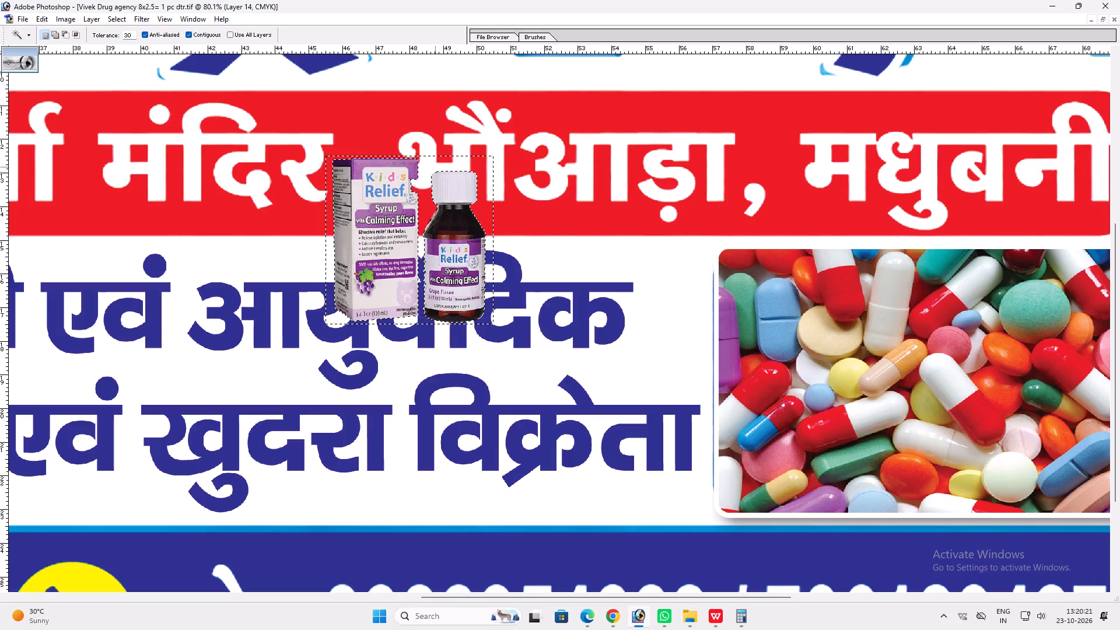
key(ctrl+d)
Move the Kids Relief image into the light blue panel between the dark red syrup and chest-eeze, and narrow it slightly.
key(space)
right_click(420, 250)
click(442, 259)
key(v)
drag(582, 337, 154, 362)
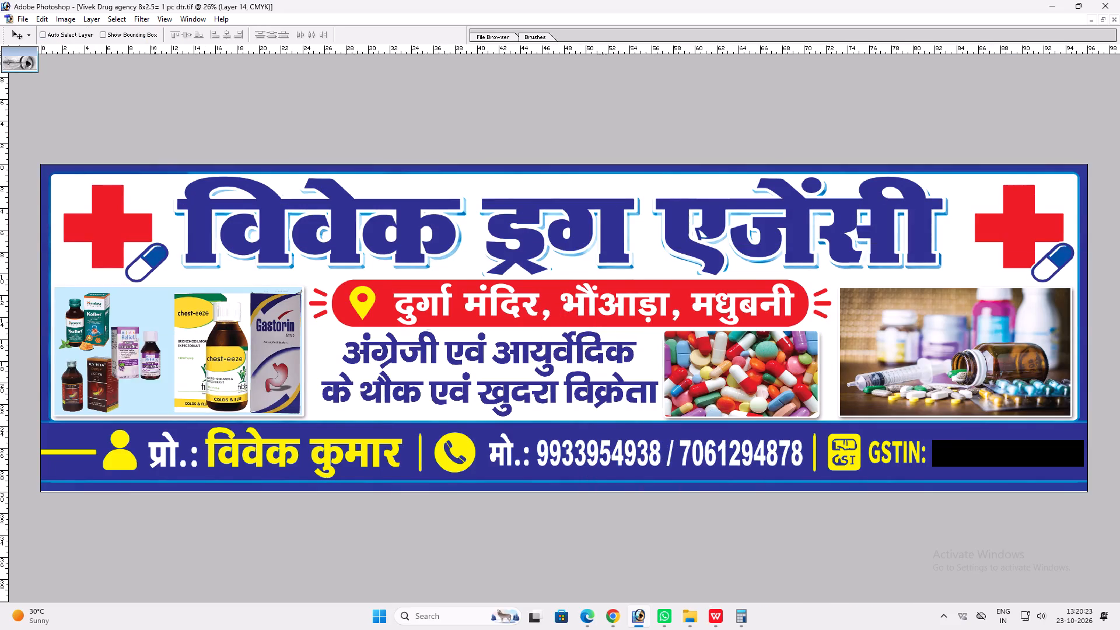
drag(154, 362, 165, 395)
key(ctrl+t)
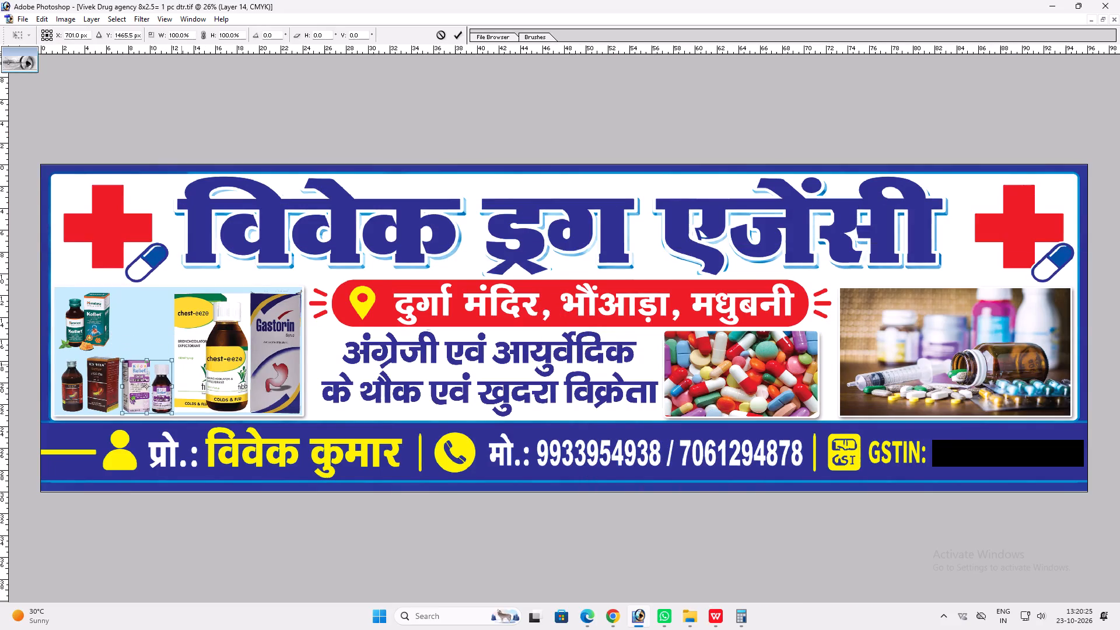
shift+click(175, 360)
key(shift+Return)
key(v)
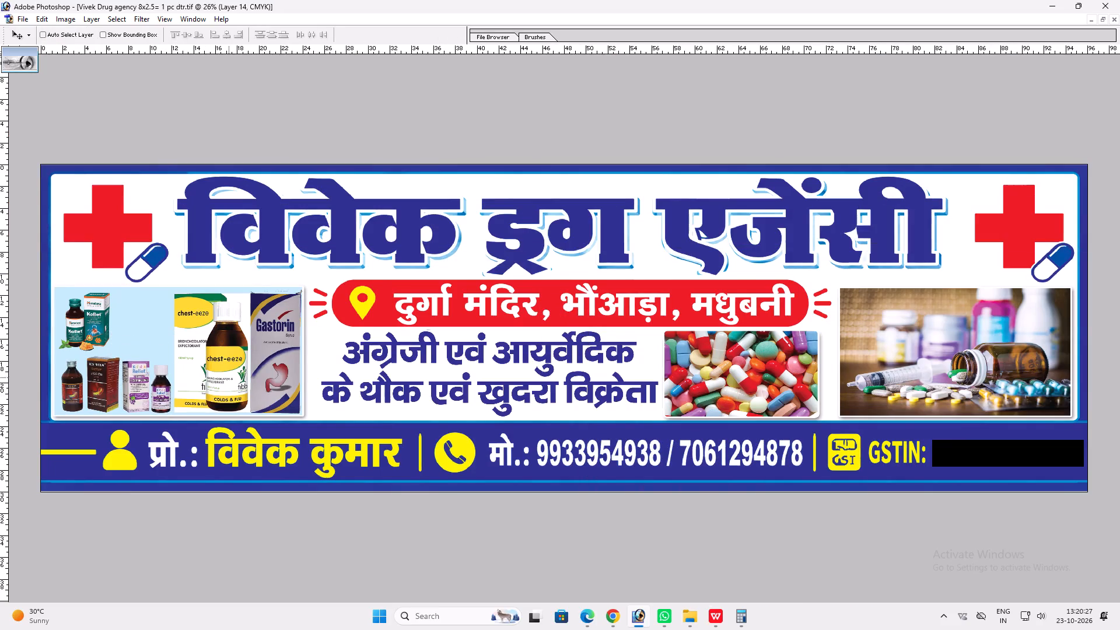
Increase the dark red syrup image's height to about 109.3% from its top edge and narrow it slightly.
ctrl+click(108, 367)
key(ctrl+t)
shift+drag(104, 357, 106, 352)
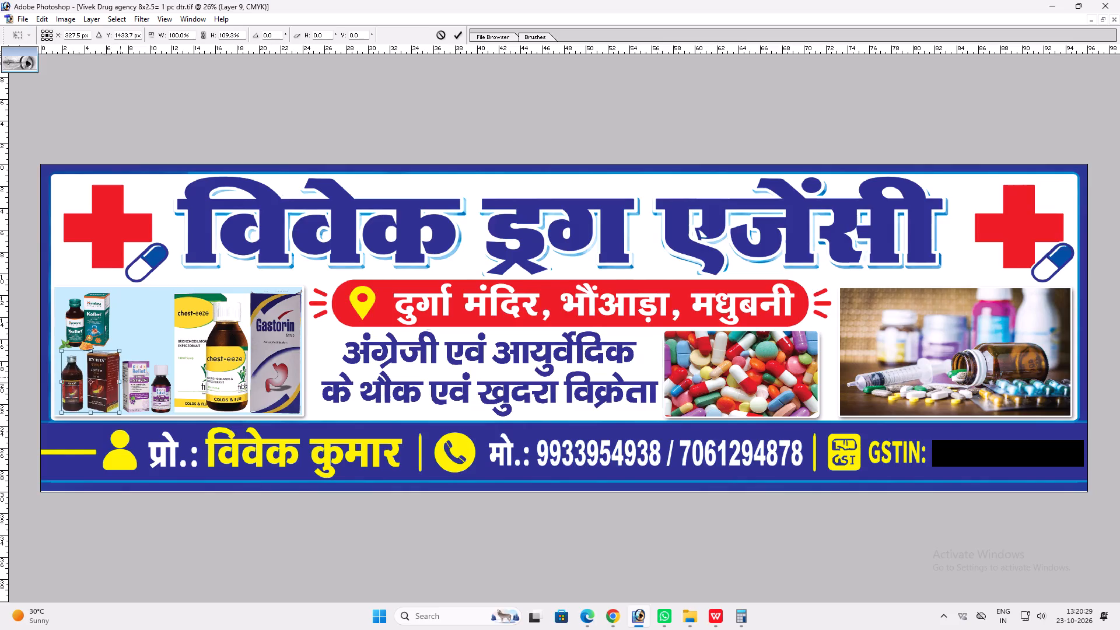
shift+click(120, 377)
shift+click(98, 354)
key(Return)
key(v)
key(v)
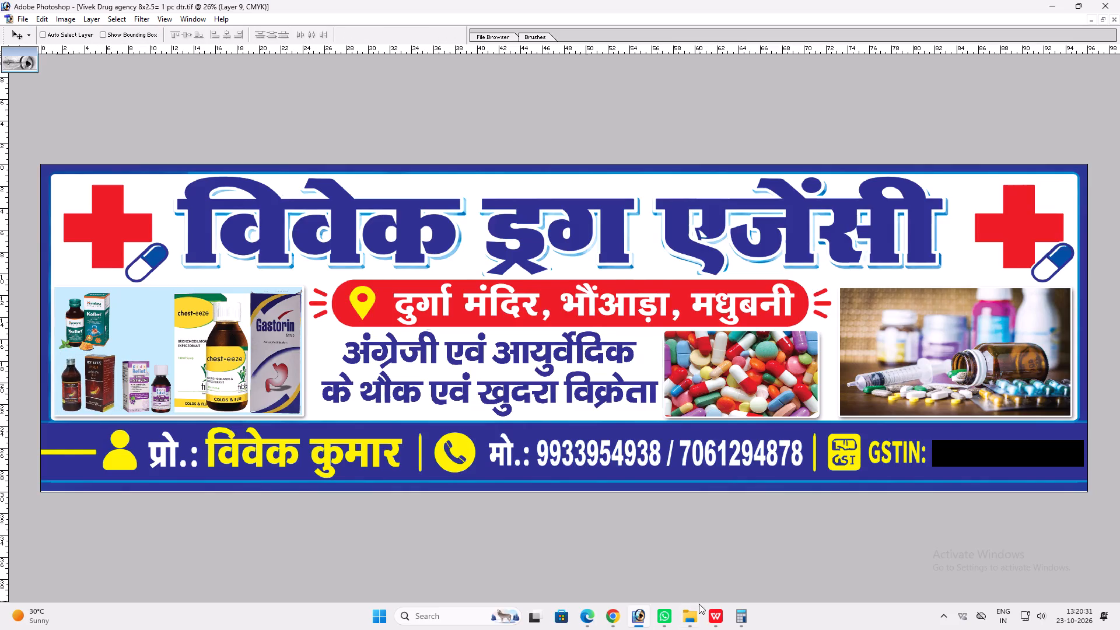
Look through the related syrup images in Chrome for another product to add.
click(612, 612)
scroll(912, 403, down, 6)
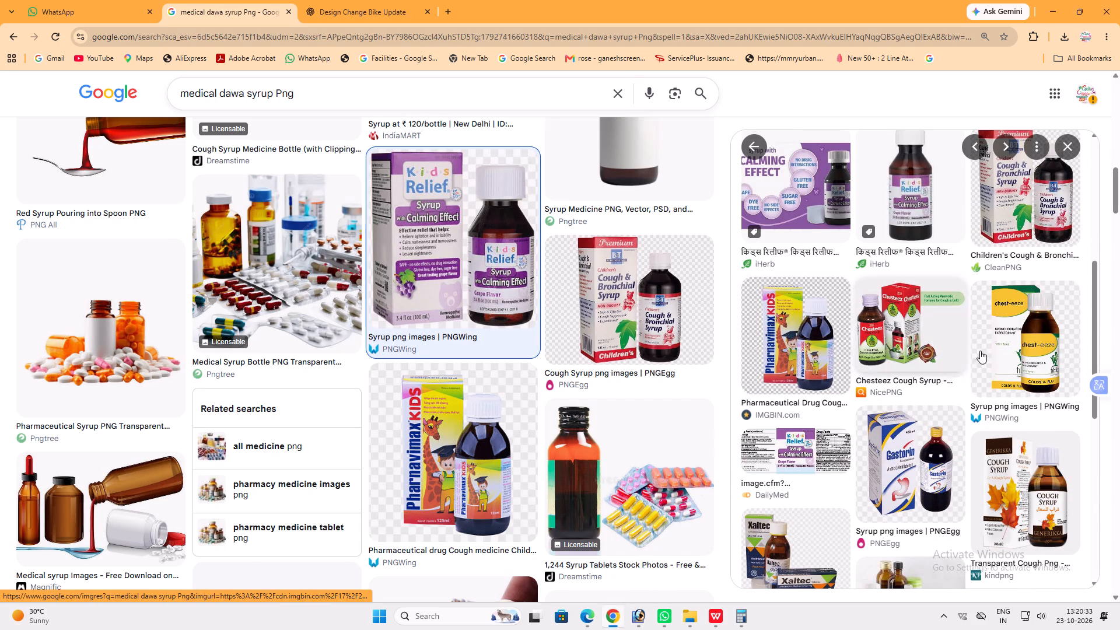
scroll(1055, 339, down, 4)
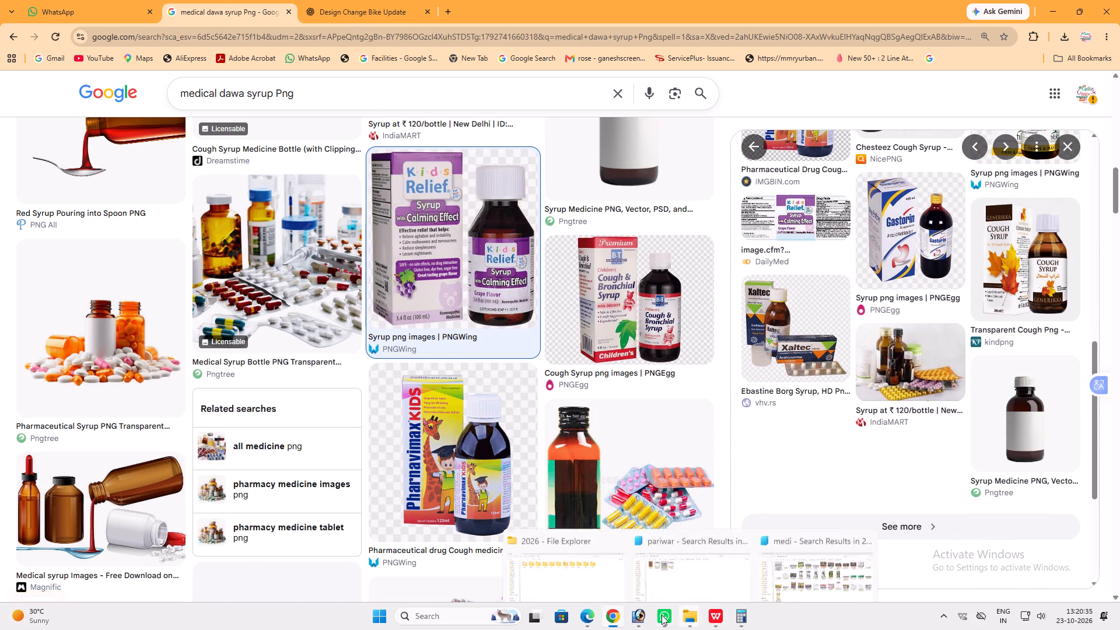
key(f)
key(f)
key(f)
Return to Photoshop, show the documents in floating windows and bring the Shree hans medical Store banner to the front.
click(634, 617)
key(f)
key(f)
key(f)
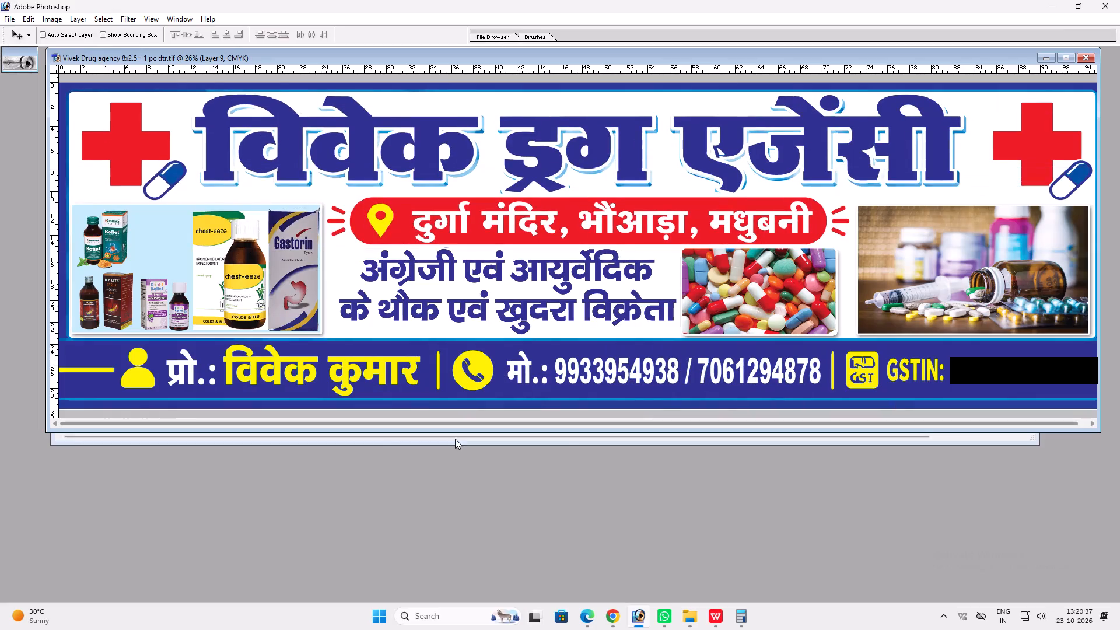
drag(305, 58, 799, 145)
click(256, 324)
key(v)
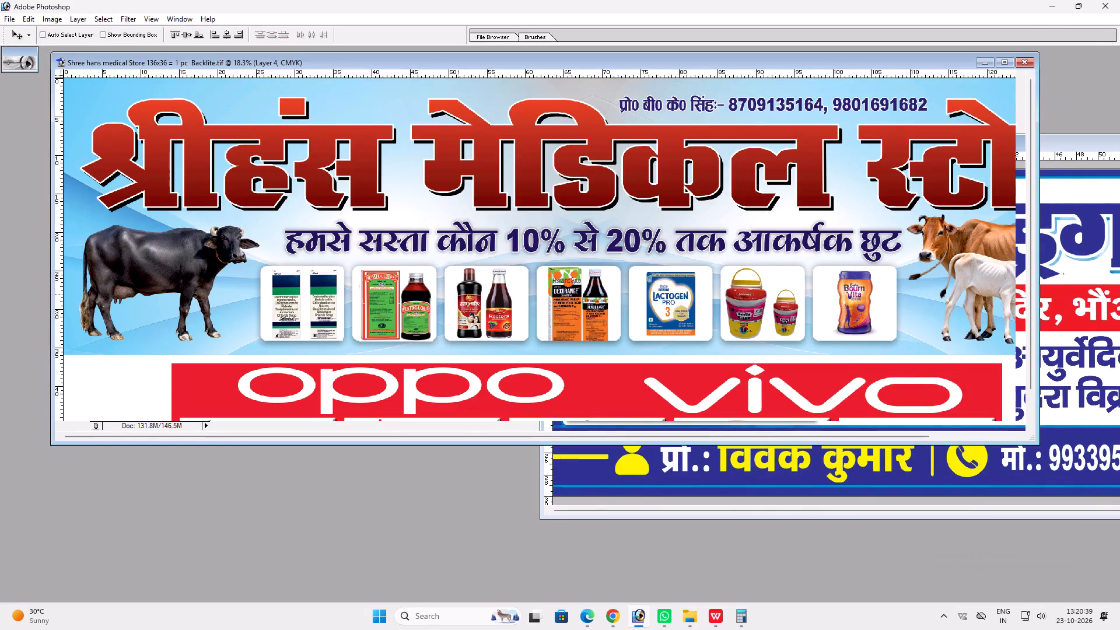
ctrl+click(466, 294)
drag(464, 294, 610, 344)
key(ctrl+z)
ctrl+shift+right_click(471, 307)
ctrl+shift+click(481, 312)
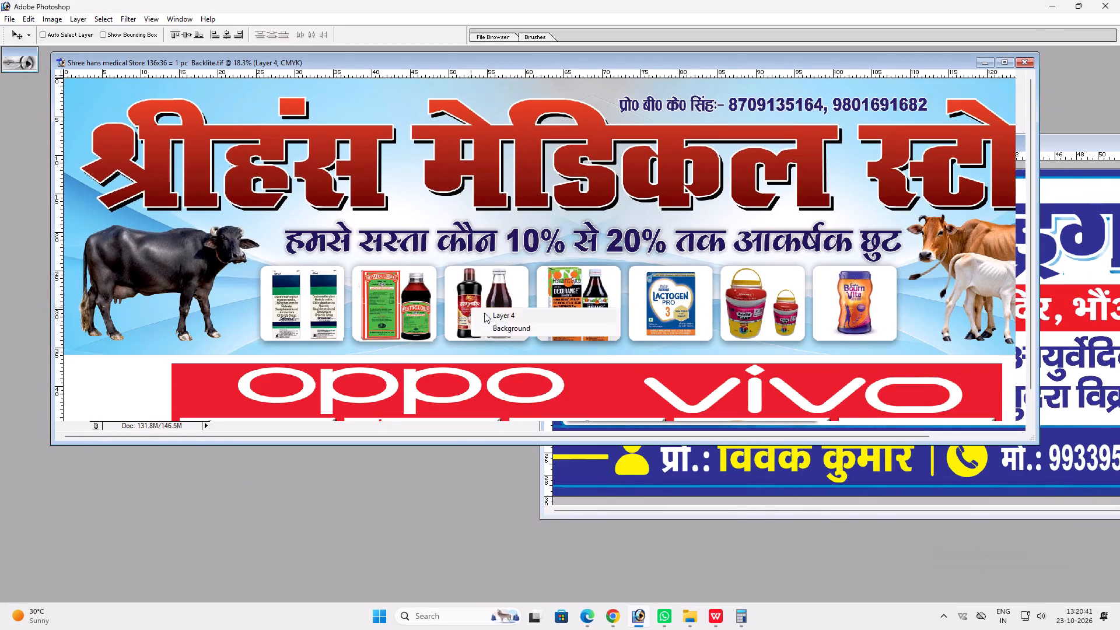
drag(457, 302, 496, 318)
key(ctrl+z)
Copy the Restora bottle from the Shree hans medical Store banner into the Vivek Drug agency banner and maximize that document.
ctrl+click(497, 304)
drag(497, 304, 1091, 386)
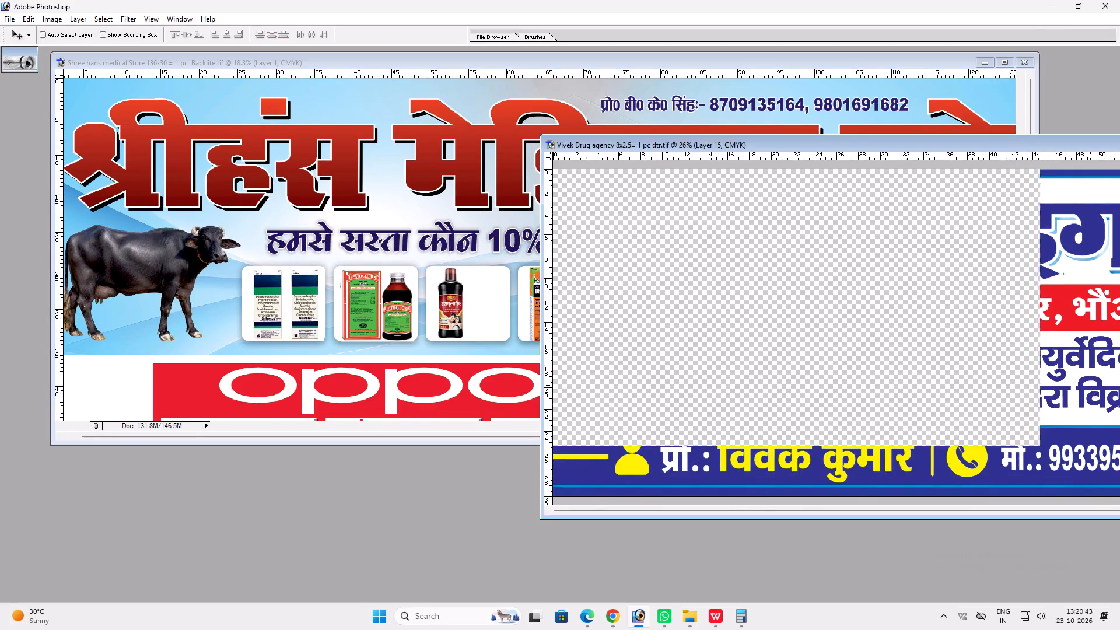
double_click(834, 141)
double_click(789, 153)
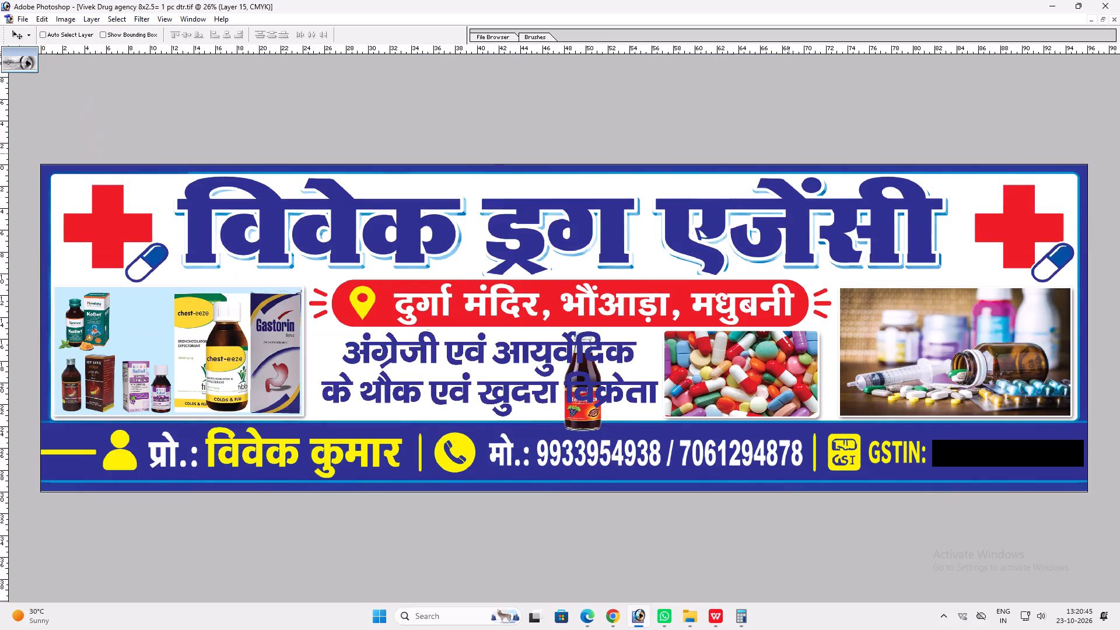
Move the Restora bottle beside Koflet in the light blue panel and scale it to about 60%.
key(v)
drag(665, 394, 338, 303)
drag(331, 308, 211, 316)
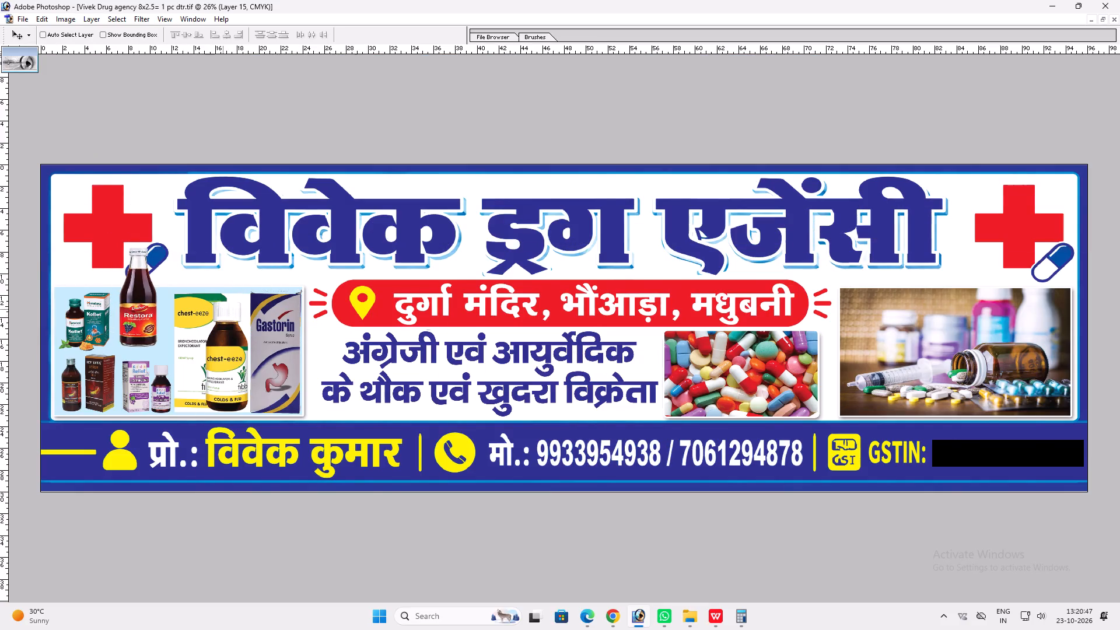
key(ctrl+t)
shift+drag(161, 248, 138, 285)
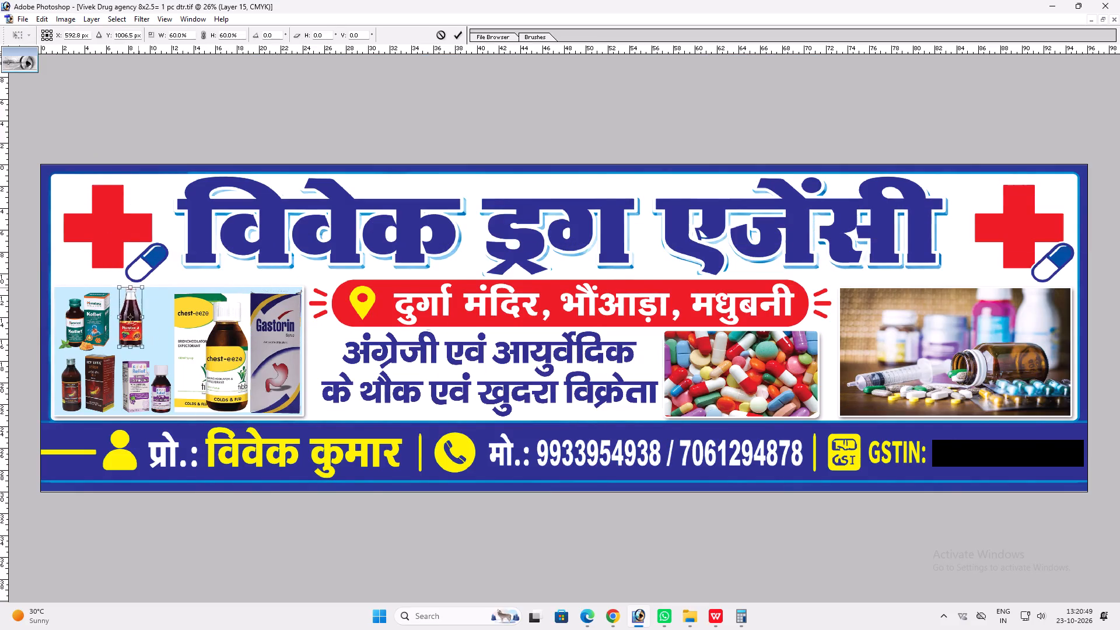
key(shift+Return)
key(v)
drag(137, 294, 134, 302)
Restore the floating document windows and bring the Shree hans medical Store banner to the front again.
text(fff)
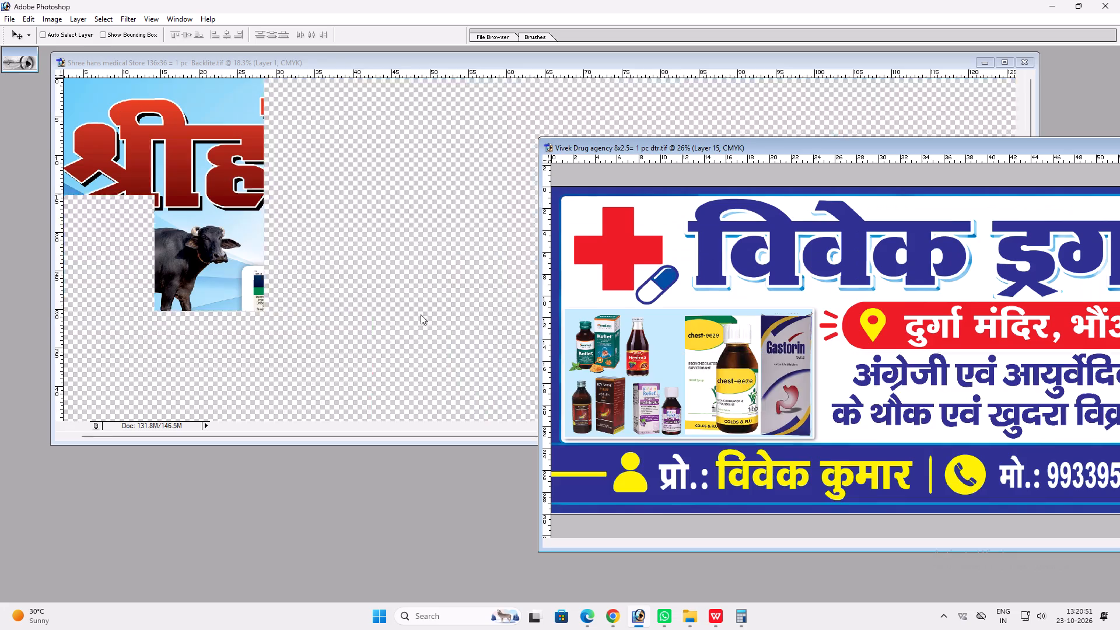
click(221, 278)
key(v)
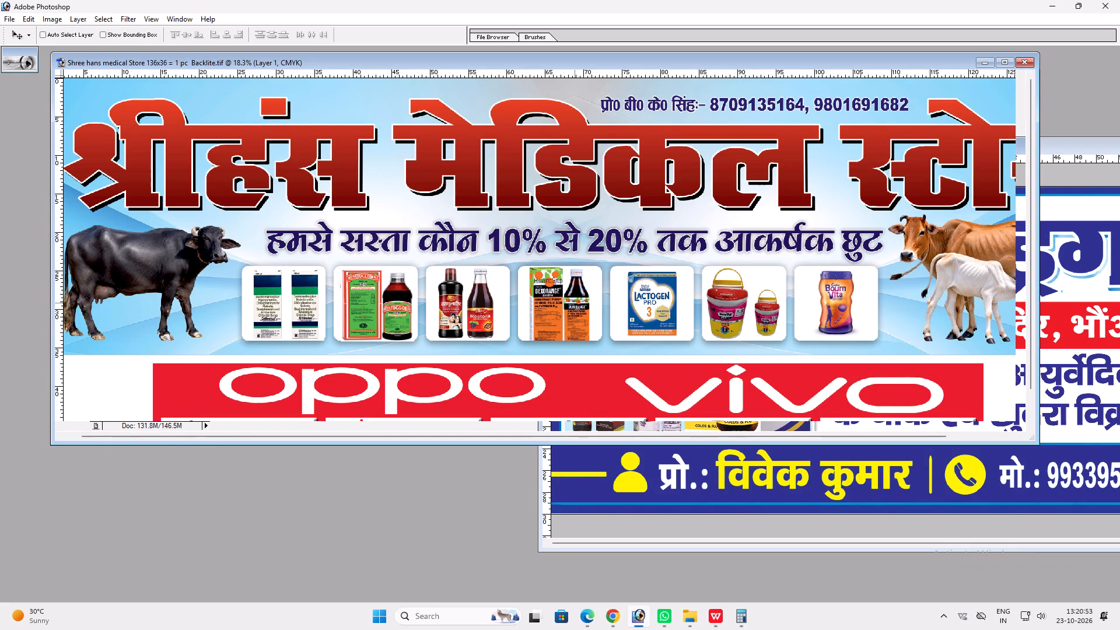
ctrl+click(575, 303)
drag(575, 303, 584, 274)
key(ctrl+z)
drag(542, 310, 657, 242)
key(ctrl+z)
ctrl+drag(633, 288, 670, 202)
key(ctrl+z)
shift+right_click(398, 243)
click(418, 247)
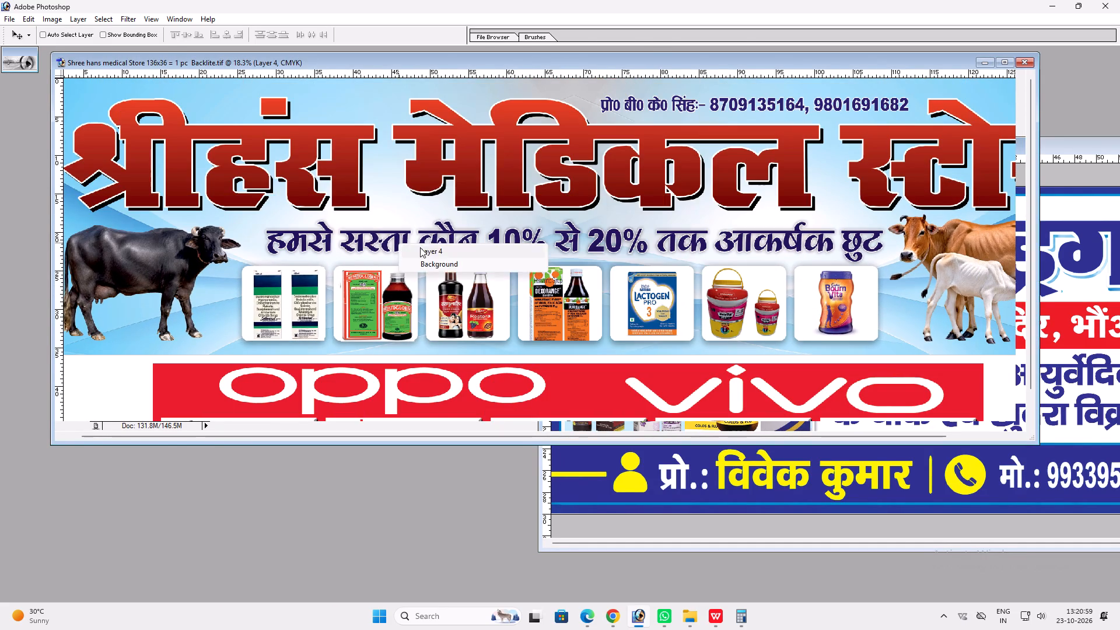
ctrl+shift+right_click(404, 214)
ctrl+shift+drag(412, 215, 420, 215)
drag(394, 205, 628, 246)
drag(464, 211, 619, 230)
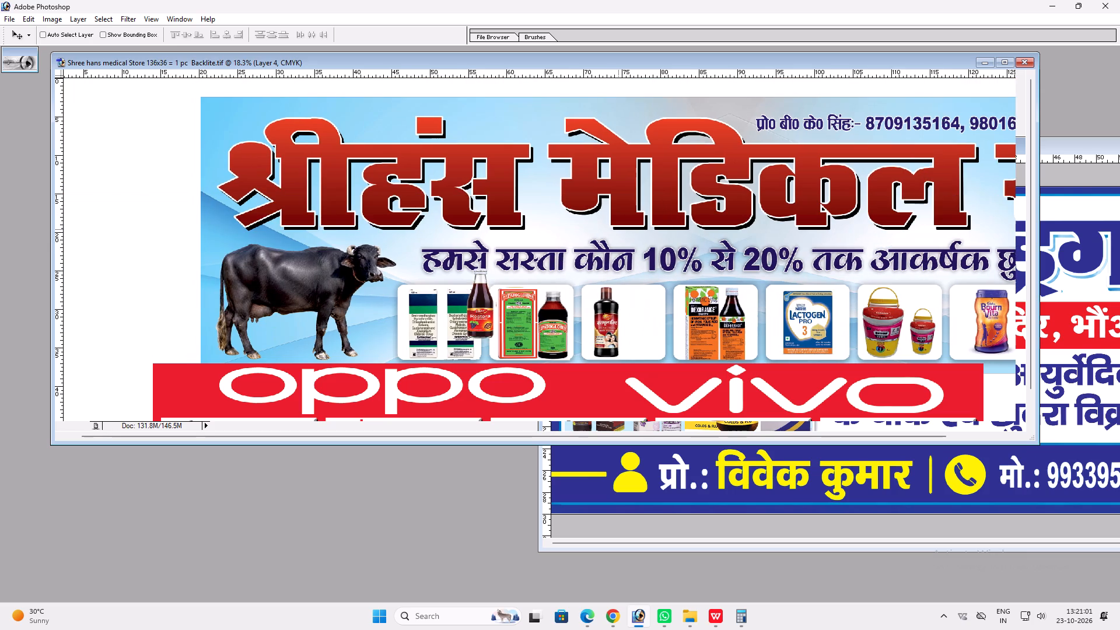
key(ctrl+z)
Select the Lactogen Pro 3 box with a rectangular marquee and copy it onto a new layer in the medical store banner.
key(ctrl+plus)
key(space)
key(space)
key(space)
key(space)
key(space)
key(space)
key(space)
key(space)
key(space)
key(space)
key(space)
key(space)
key(space)
key(space)
key(space)
key(space)
key(space)
key(space)
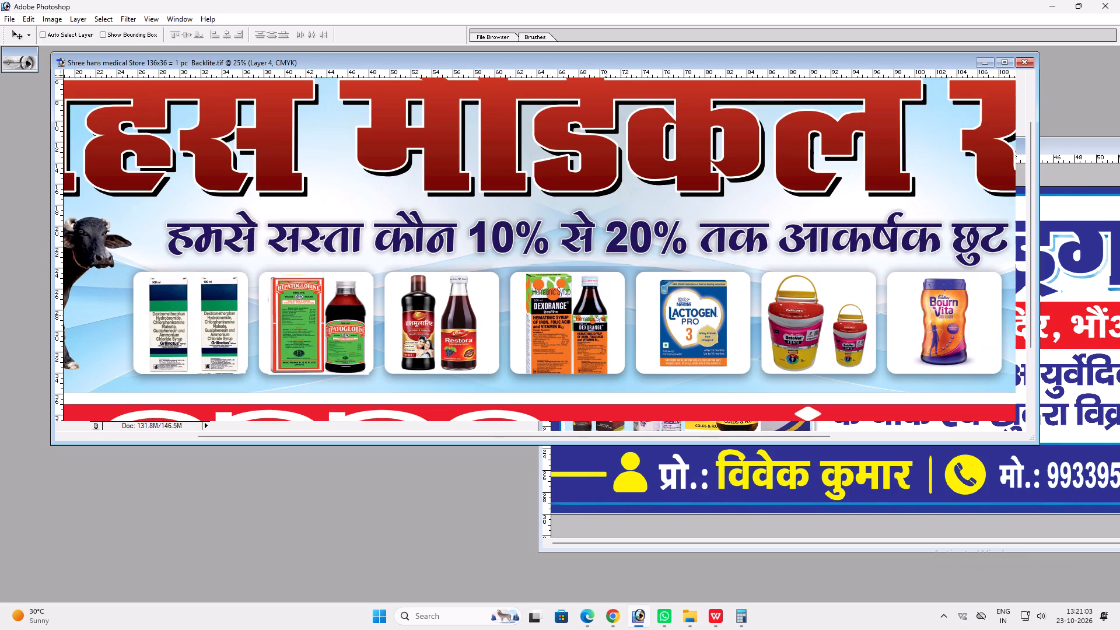
drag(604, 315, 550, 316)
ctrl+click(652, 312)
key(m)
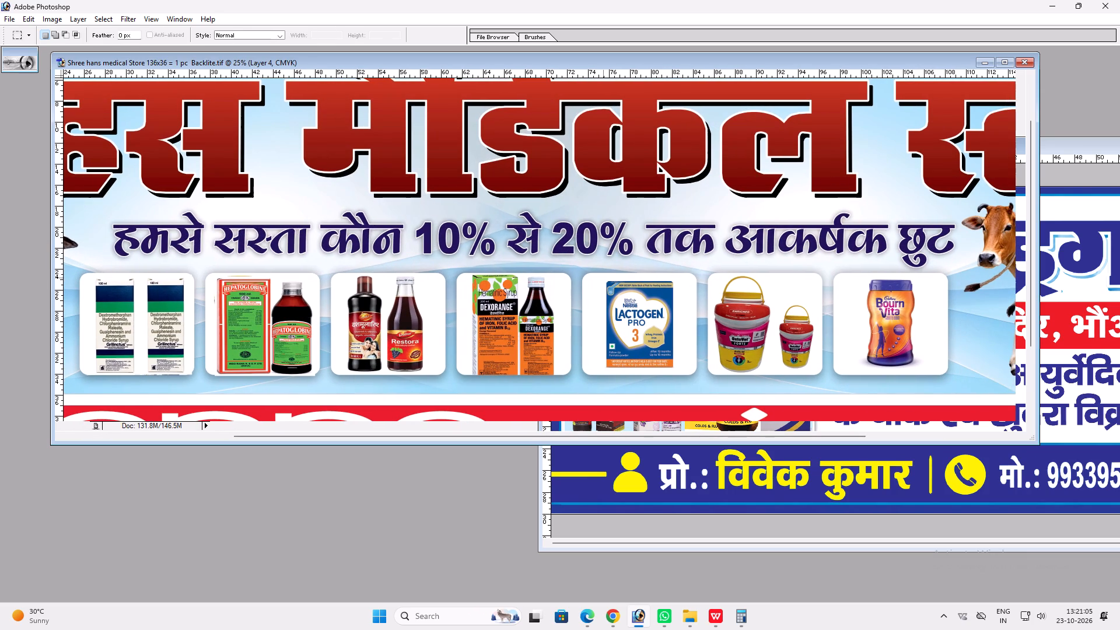
drag(601, 278, 678, 369)
key(ctrl+c)
key(ctrl+v)
Transfer the Lactogen Pro 3 layer into the Vivek Drug agency banner and maximize that document.
key(f)
key(f)
text(fv)
drag(649, 365, 818, 443)
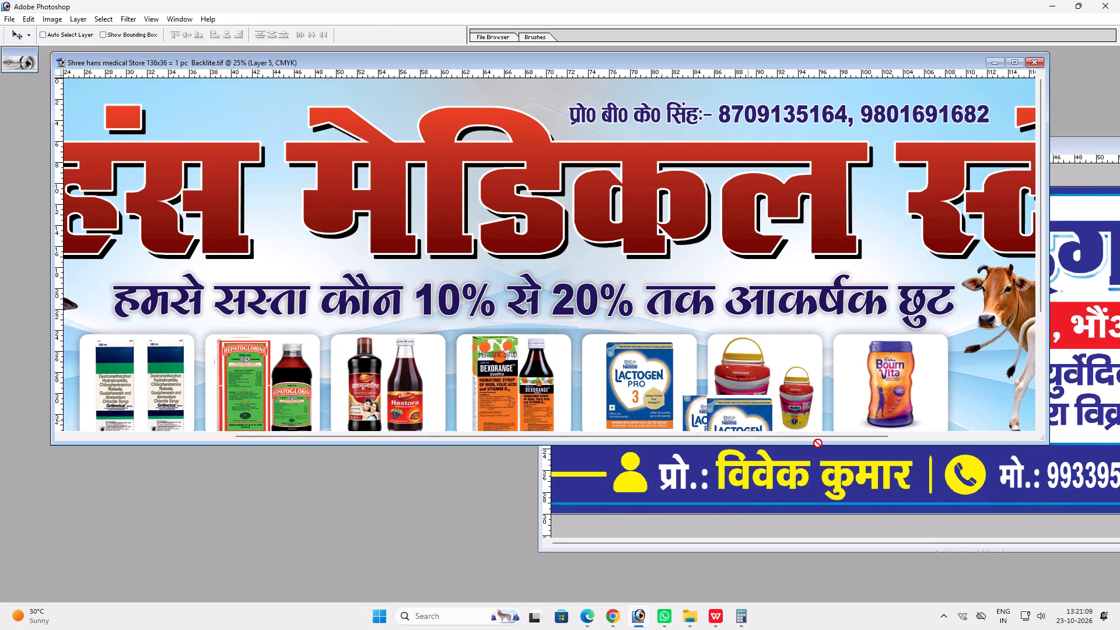
drag(818, 443, 1094, 352)
key(v)
double_click(857, 148)
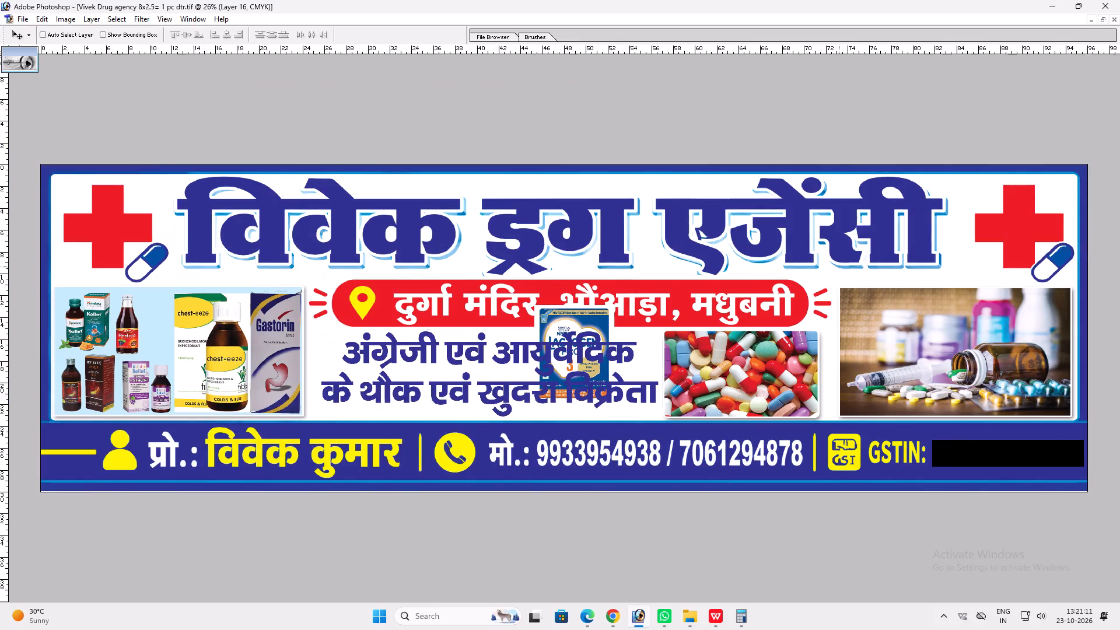
Move the Lactogen Pro 3 box above the left light blue panel and delete its white background.
key(v)
drag(651, 365, 245, 284)
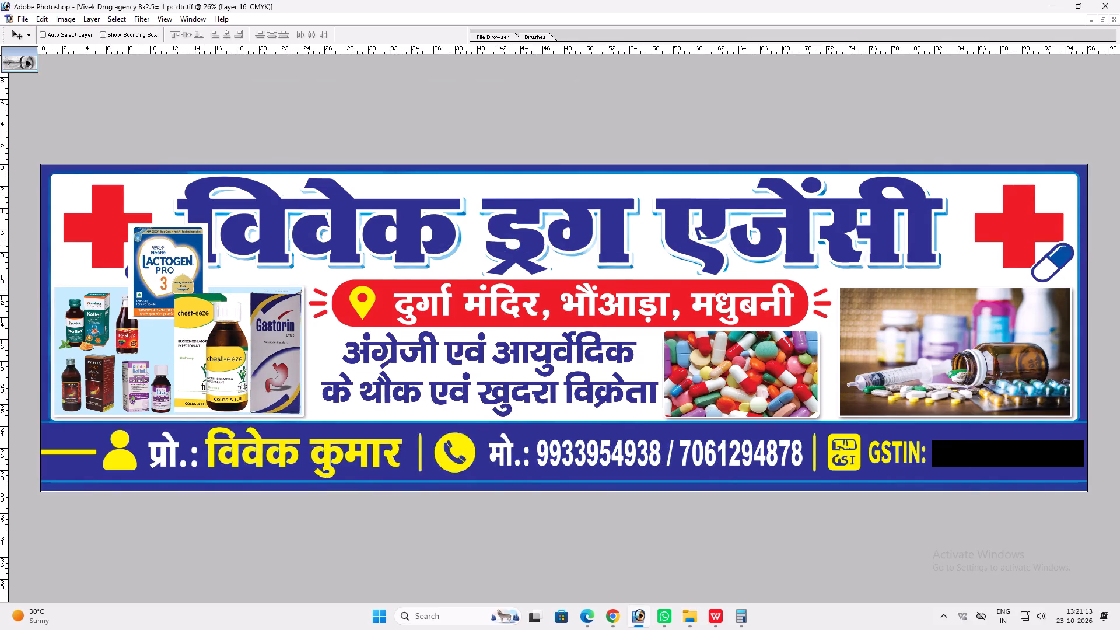
double_click(205, 243)
key(w)
click(205, 243)
key(w)
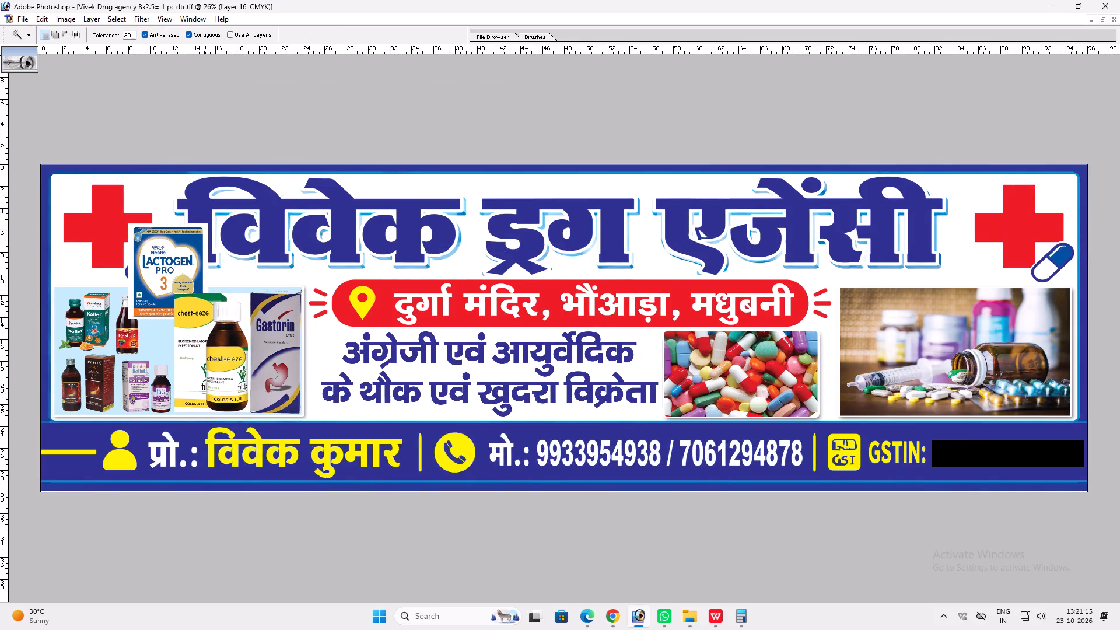
click(205, 243)
key(Delete)
key(ctrl+d)
Scale the Lactogen Pro 3 box and fit it between the Koflet and chest-eeze products, over the Restora bottle.
key(ctrl+t)
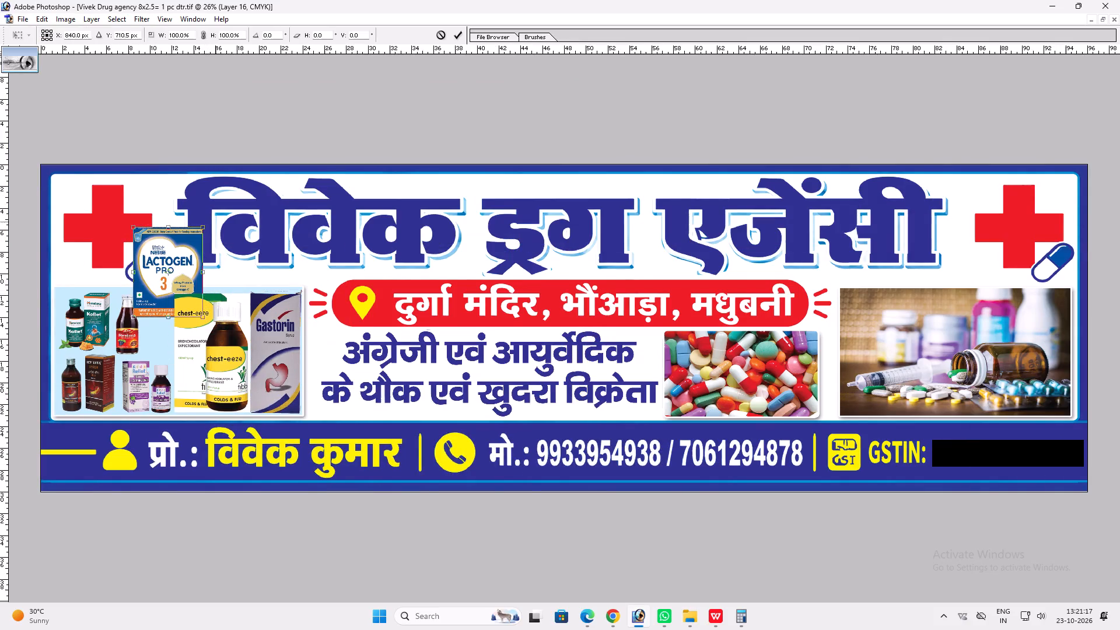
shift+drag(206, 226, 179, 273)
key(shift+Return)
key(v)
drag(182, 305, 164, 343)
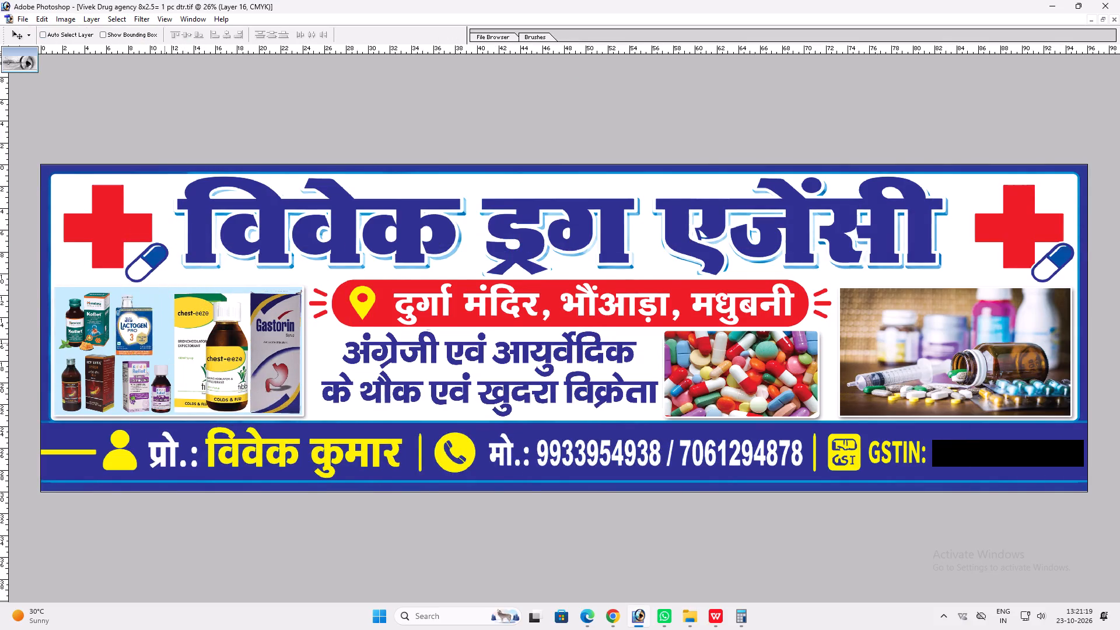
drag(164, 343, 166, 341)
key(ctrl+t)
shift+drag(156, 306, 176, 298)
key(shift+Return)
key(v)
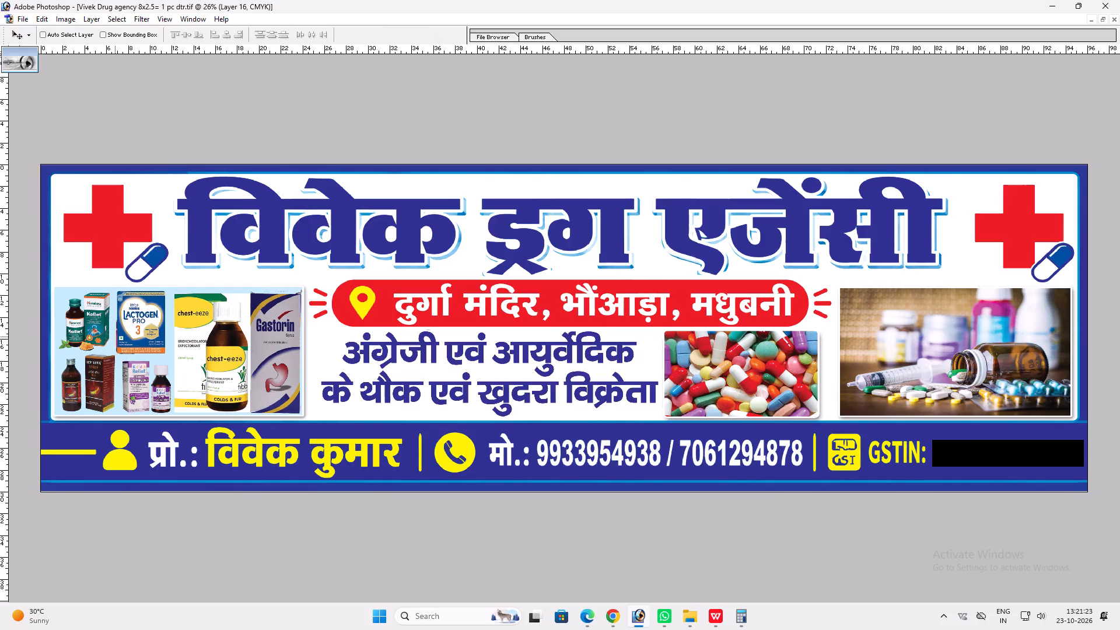
Move the Restora bottle out of the left panel onto the left side of the colourful capsules photo.
ctrl+click(116, 335)
drag(116, 335, 715, 377)
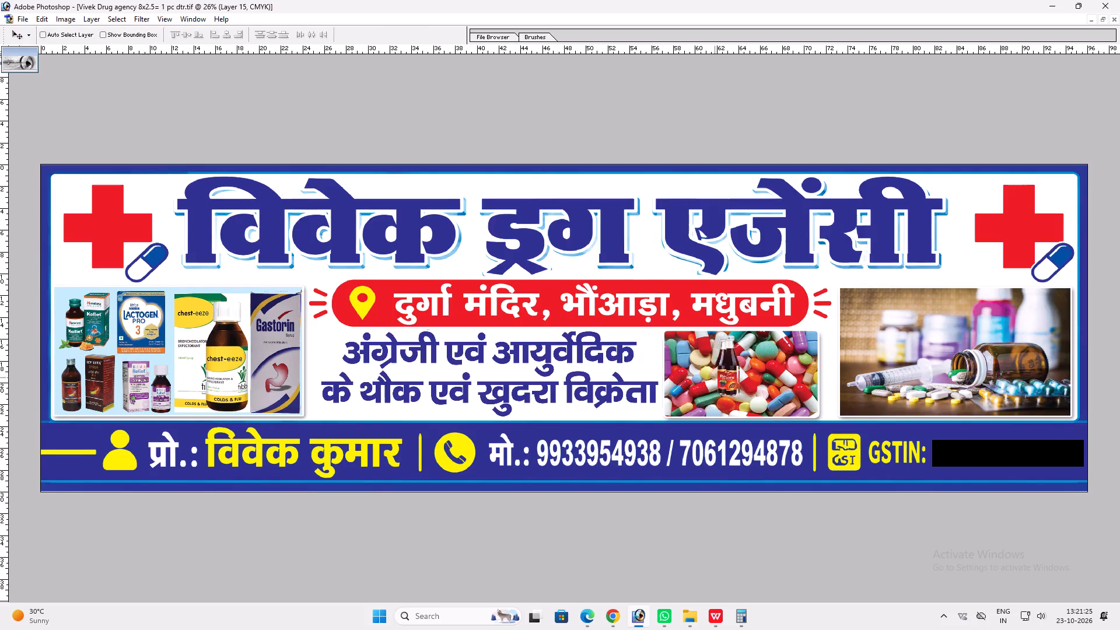
drag(715, 377, 673, 383)
Apply a Color Overlay of C7EAFB, sampled from the left light blue panel, to the capsules photo layer.
ctrl+click(710, 369)
key(alt+l)
key(alt+y)
key(n)
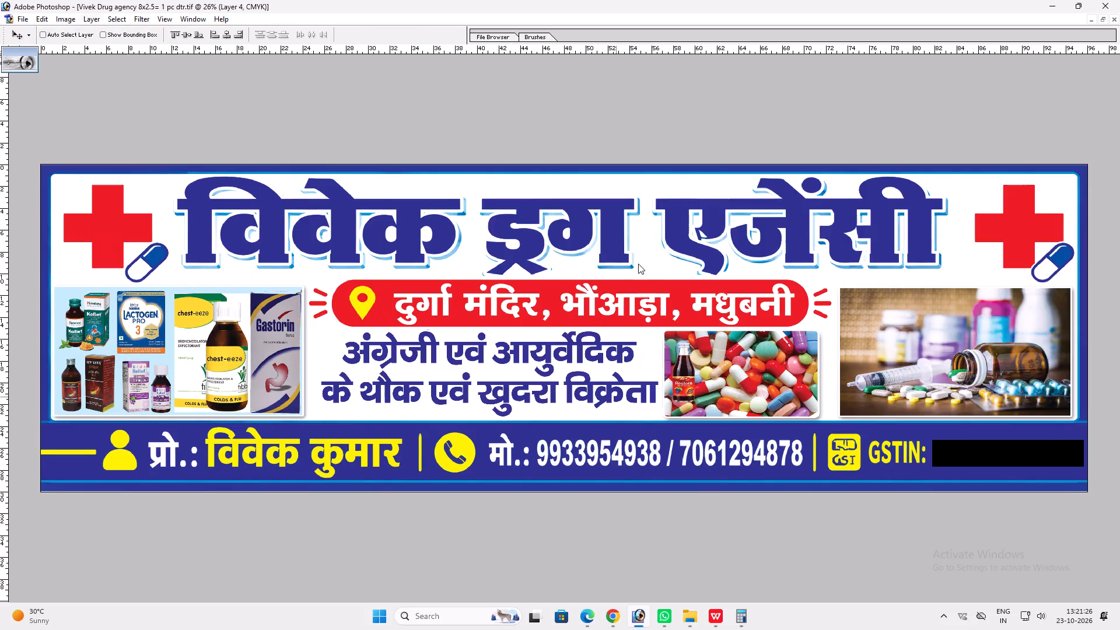
click(527, 473)
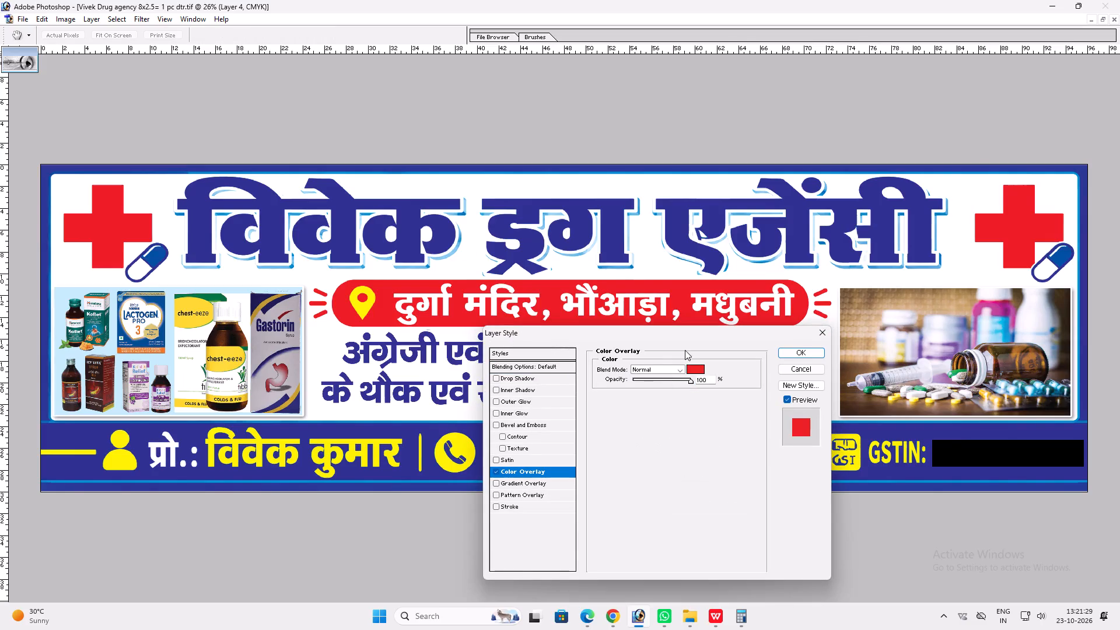
click(692, 370)
click(174, 289)
key(Return)
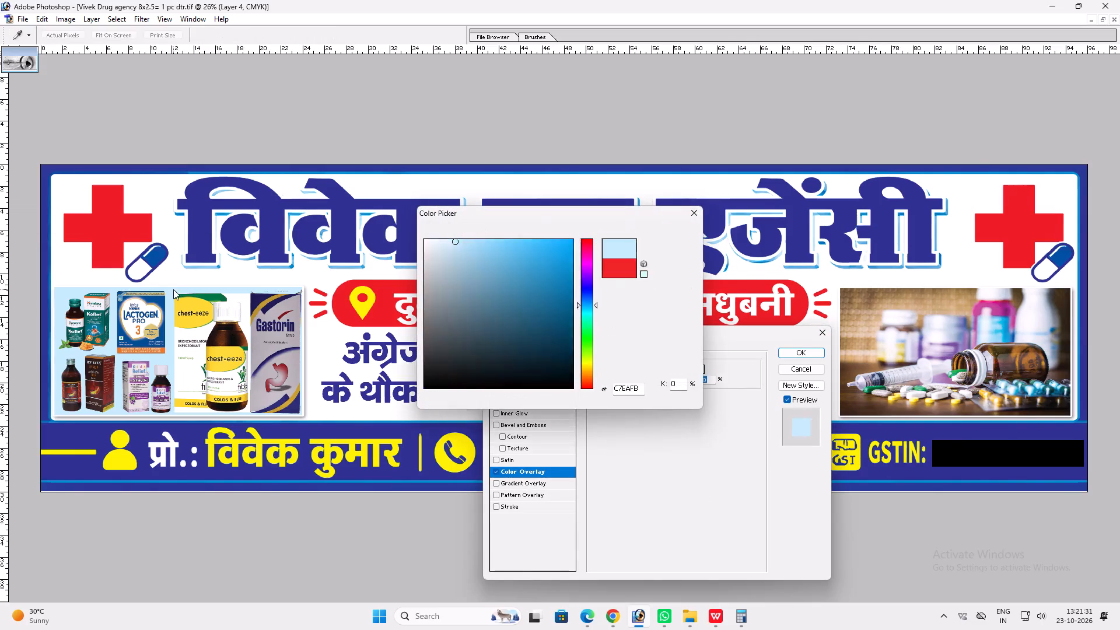
key(Return)
Position the Restora bottle at the left end of the recoloured light blue panel and enlarge it to nearly the panel's height.
key(v)
ctrl+click(682, 385)
ctrl+drag(681, 387, 678, 404)
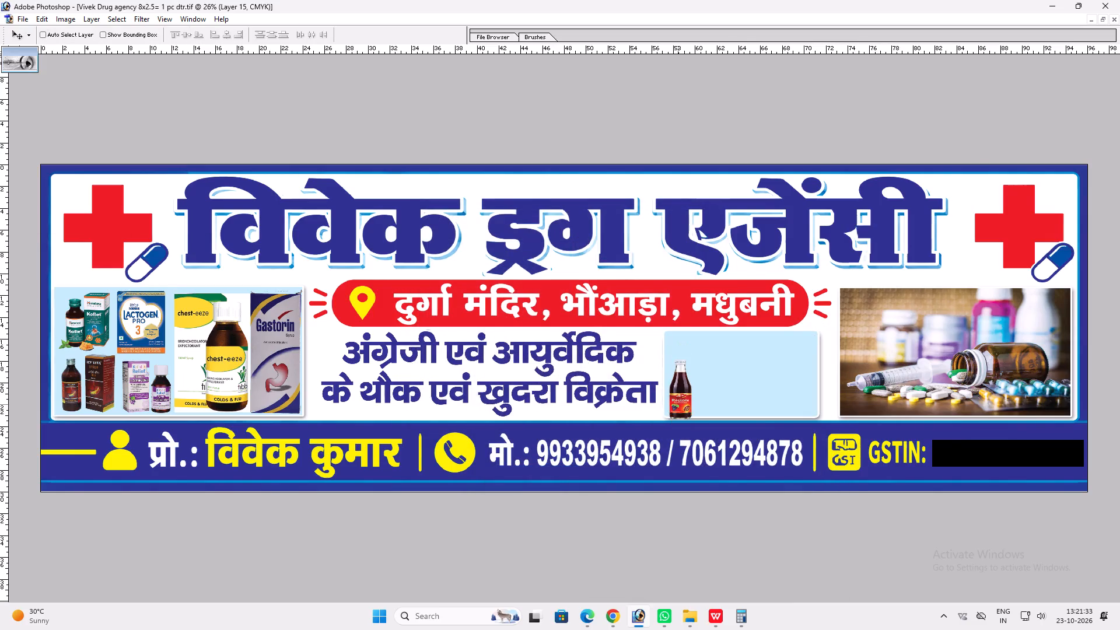
ctrl+drag(678, 404, 680, 397)
key(ctrl+t)
shift+drag(688, 352, 696, 339)
shift+drag(701, 339, 706, 337)
key(shift+Return)
key(v)
click(681, 352)
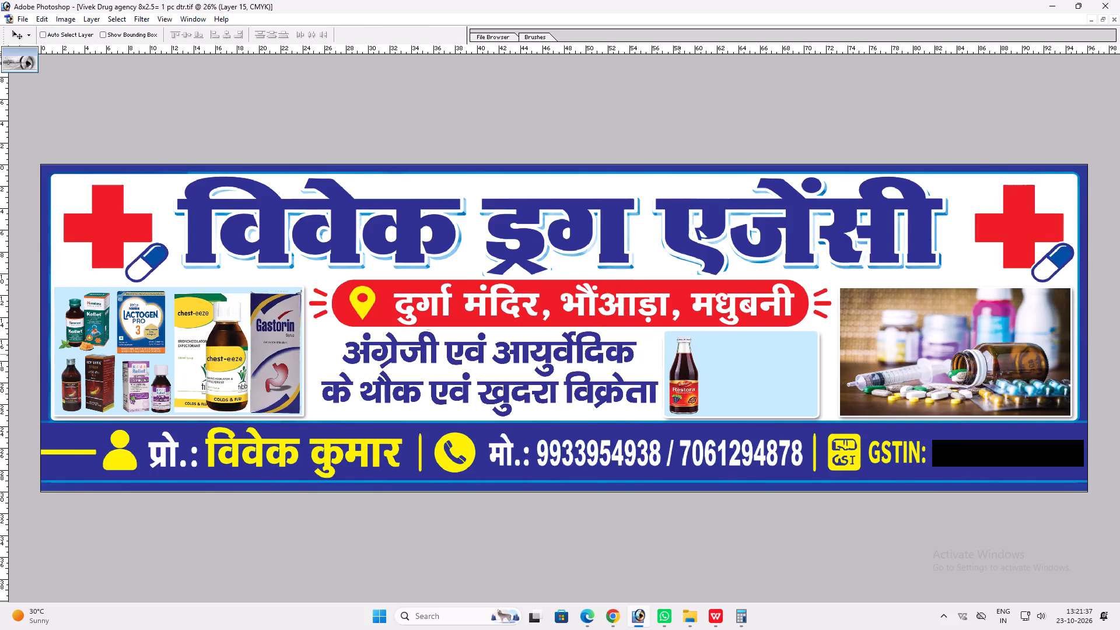
Nudge the two-line Hindi wholesale and retail text slightly left, away from the Restora panel.
key(v)
ctrl+click(621, 391)
drag(619, 392, 612, 393)
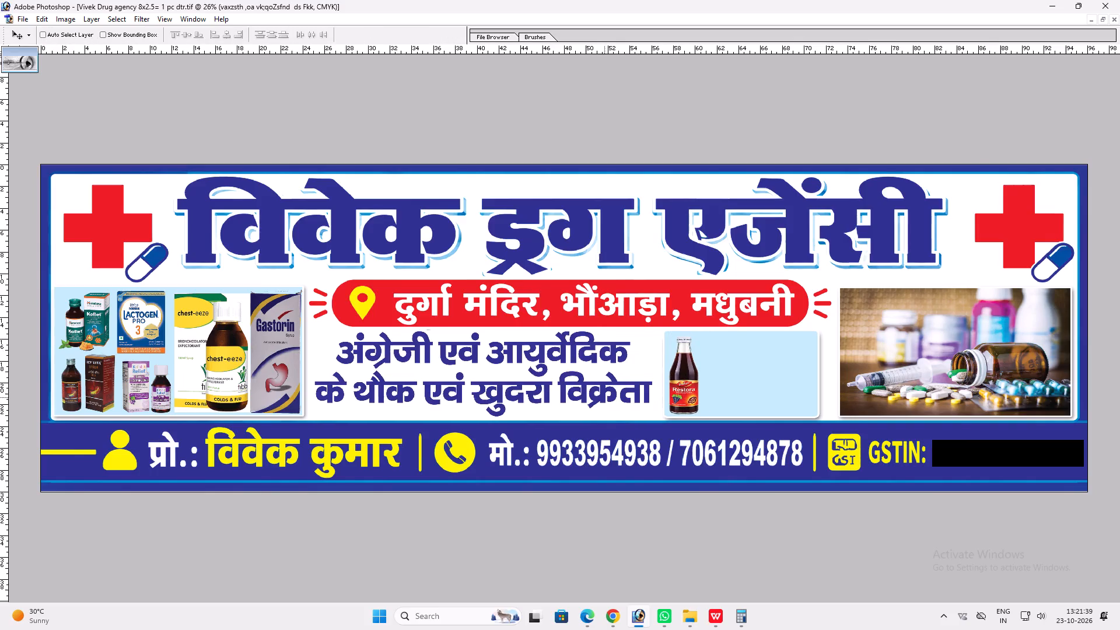
key(ctrl+t)
click(577, 401)
key(Return)
key(v)
click(565, 404)
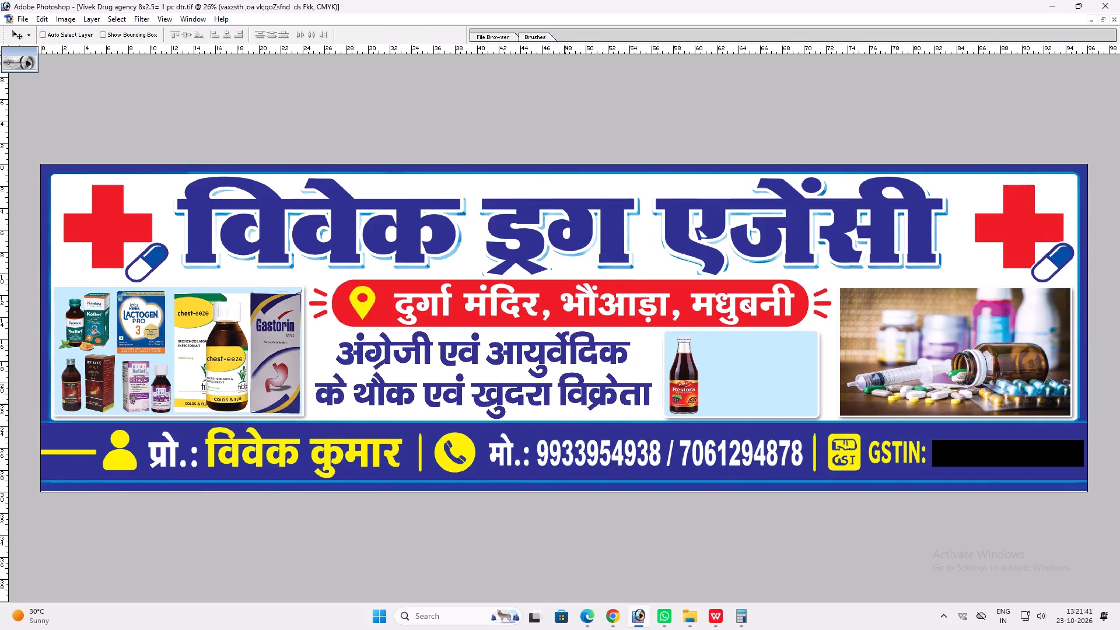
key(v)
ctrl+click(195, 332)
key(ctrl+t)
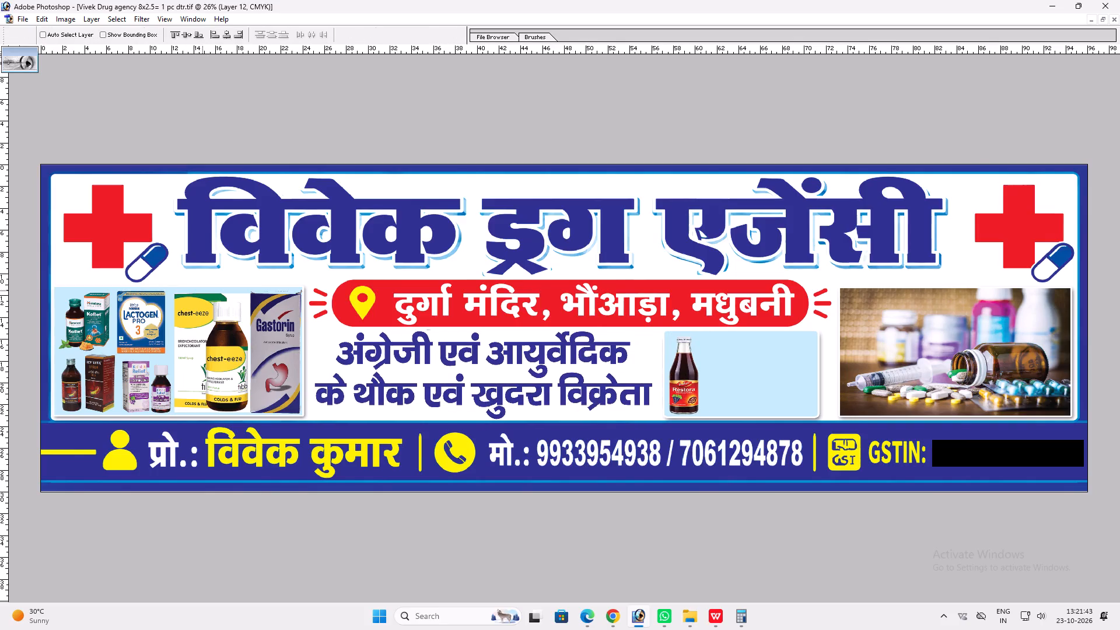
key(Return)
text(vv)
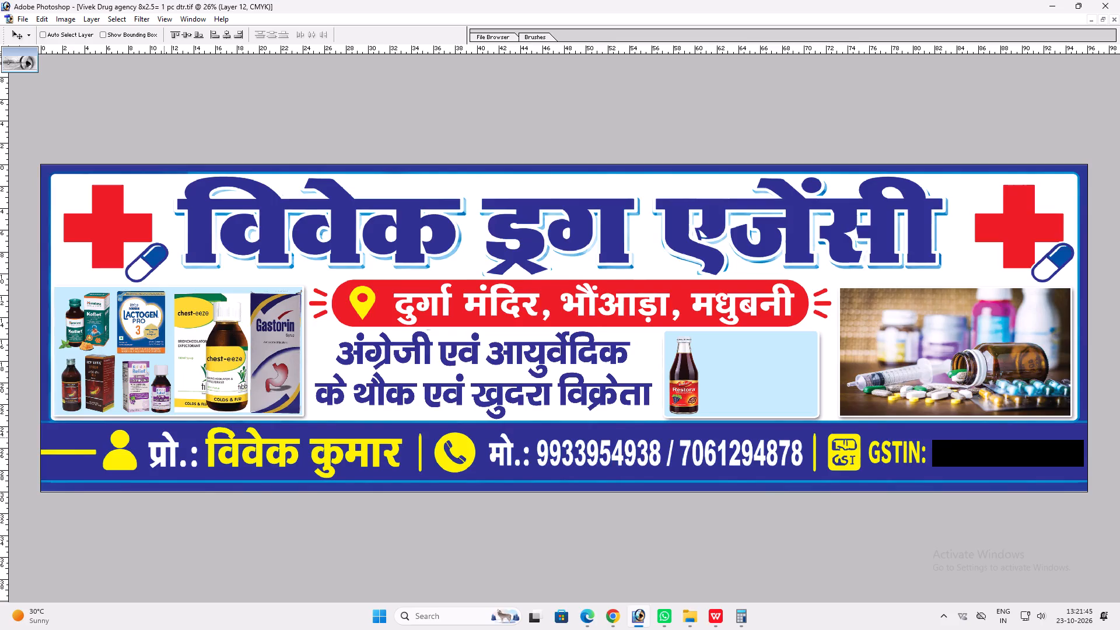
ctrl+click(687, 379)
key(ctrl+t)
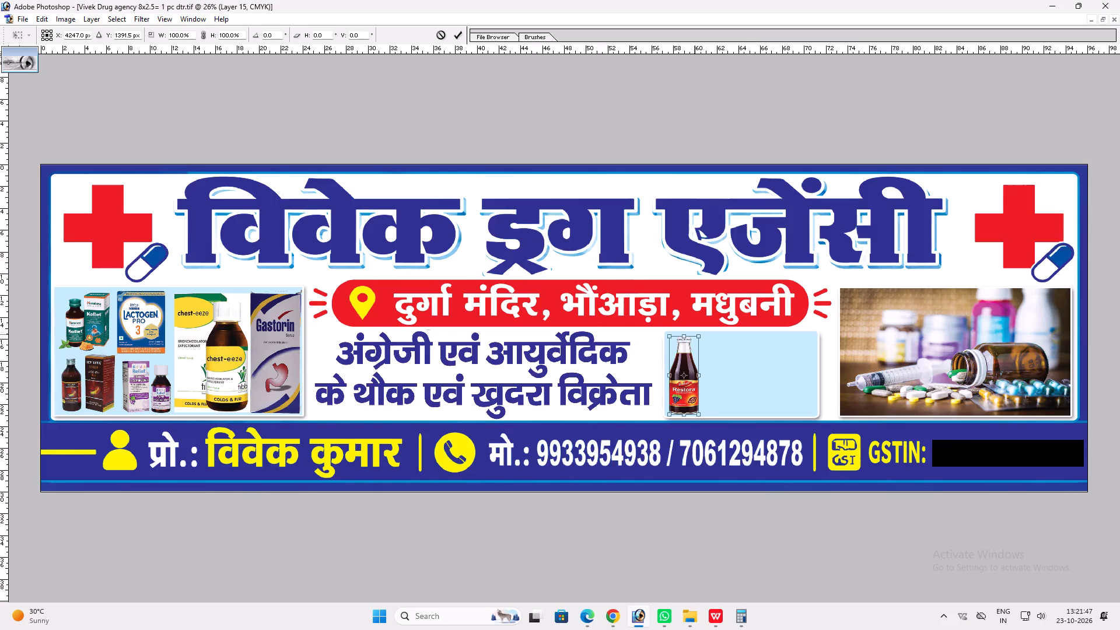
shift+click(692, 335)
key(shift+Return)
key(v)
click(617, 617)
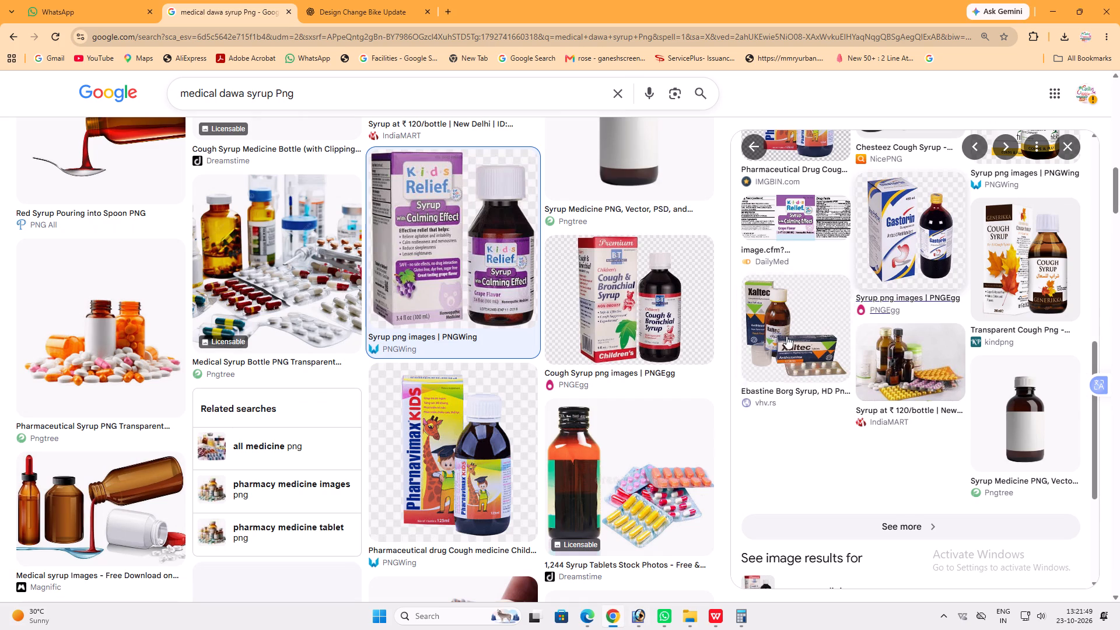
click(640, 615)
Restore the floating document windows, bring the Shree hans medical Store banner forward and make the Bourn Vita jar's layer active.
key(f)
key(f)
key(f)
click(462, 330)
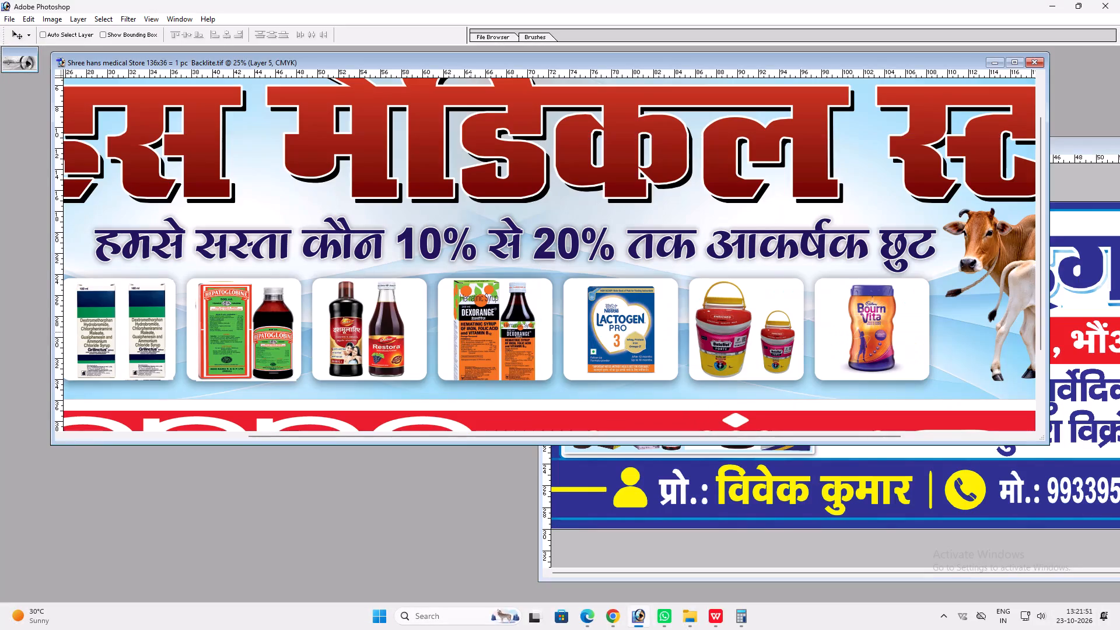
key(v)
ctrl+click(856, 328)
key(m)
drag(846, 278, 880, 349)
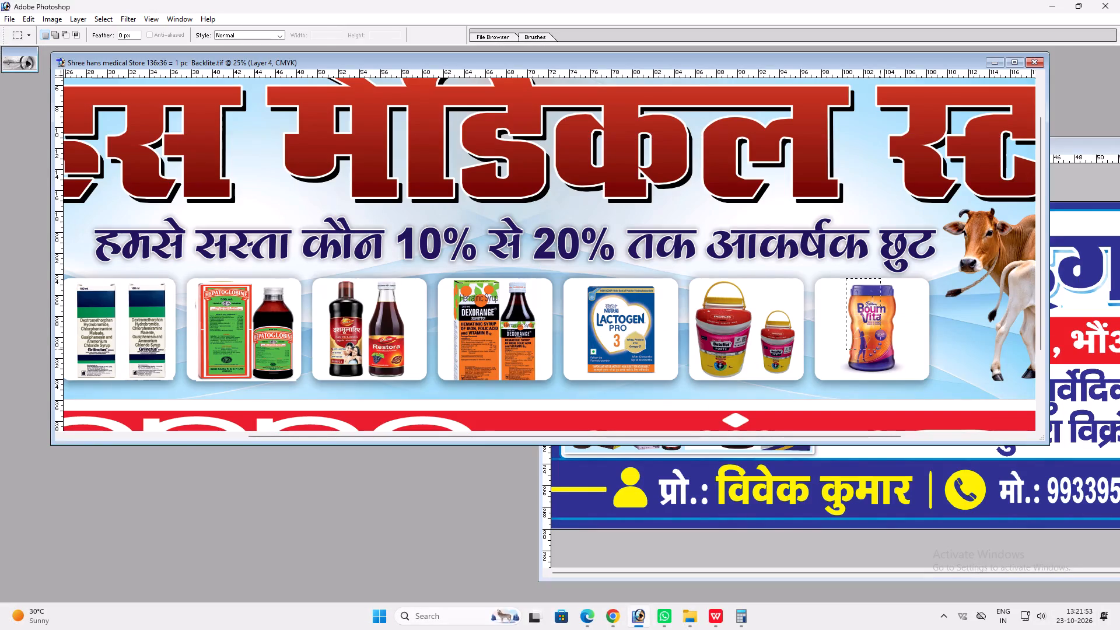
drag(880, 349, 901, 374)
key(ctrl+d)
Select the Bourn Vita jar with a tight rectangular marquee and copy it onto a new layer.
drag(846, 281, 874, 317)
drag(874, 317, 899, 374)
key(ctrl+c)
key(ctrl+v)
Transfer the Bourn Vita layer into the Vivek Drug agency banner and maximize that document.
text(ff)
key(f)
key(v)
drag(887, 373, 1077, 398)
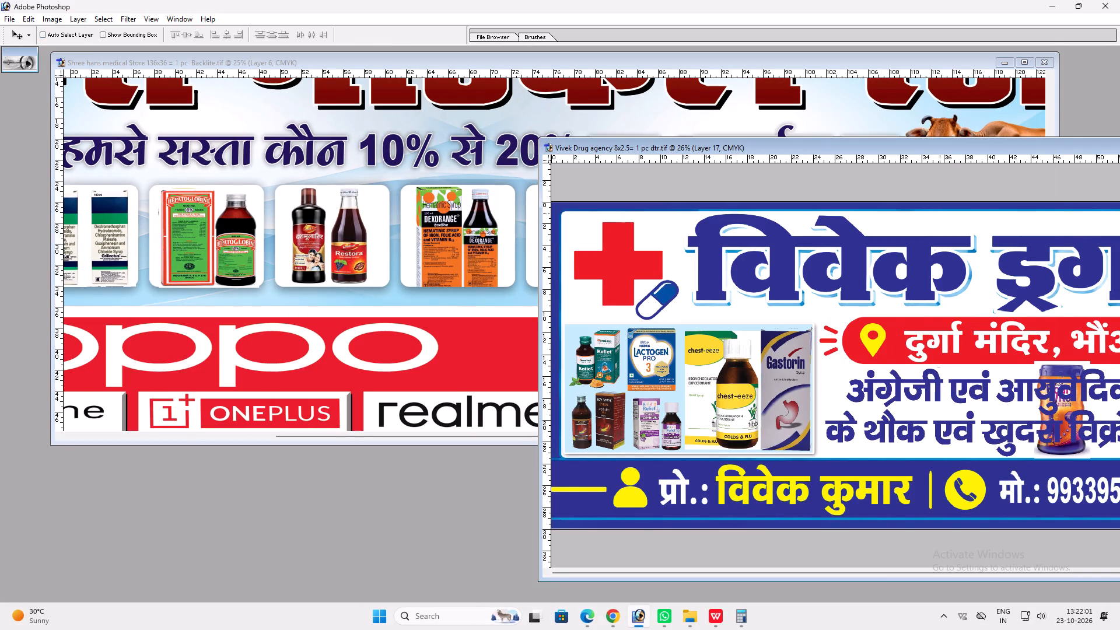
key(v)
double_click(897, 150)
key(v)
key(v)
Move the Bourn Vita jar beside the Restora bottle and delete its white background.
drag(617, 369, 773, 380)
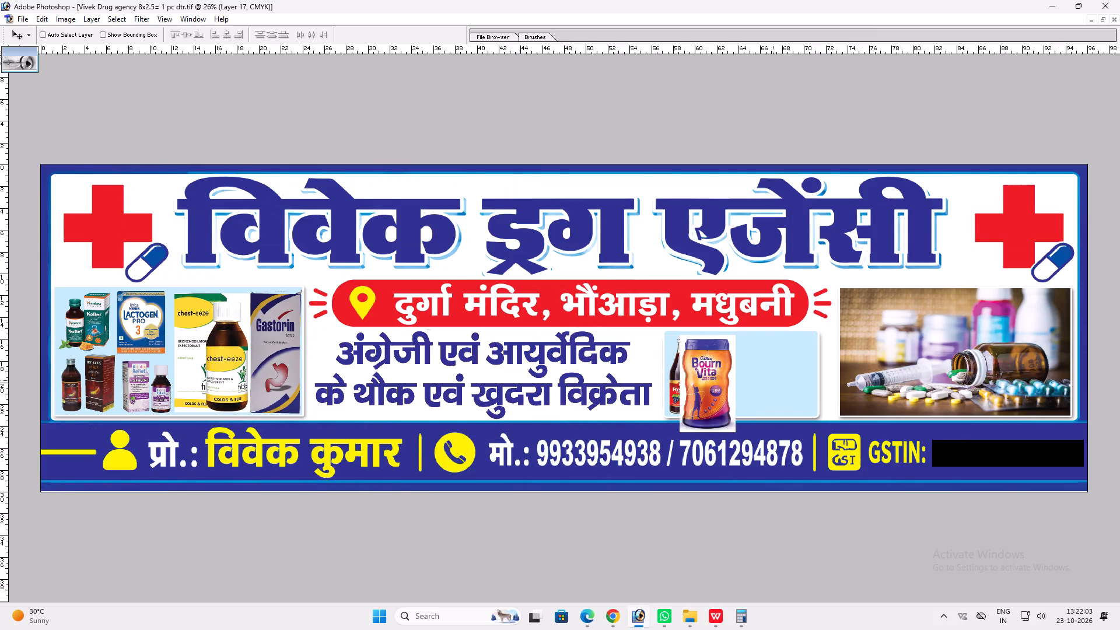
drag(773, 380, 786, 363)
key(w)
click(747, 384)
key(Delete)
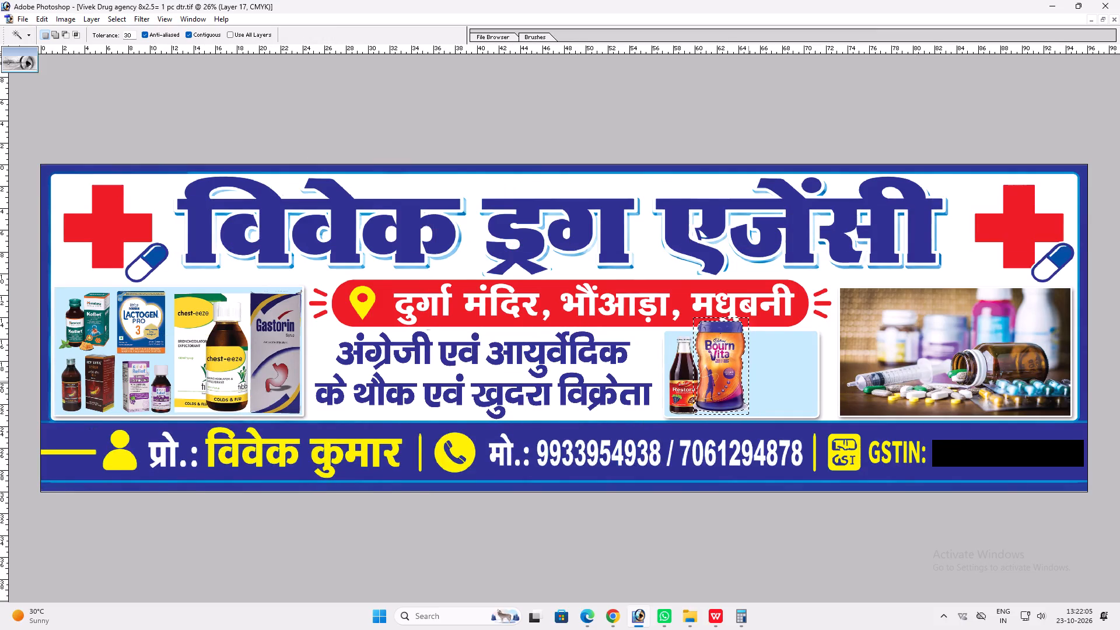
key(ctrl+d)
Shrink and narrow the Bourn Vita jar so it fits inside the light blue panel next to the Restora bottle.
key(ctrl+t)
shift+drag(749, 321, 733, 331)
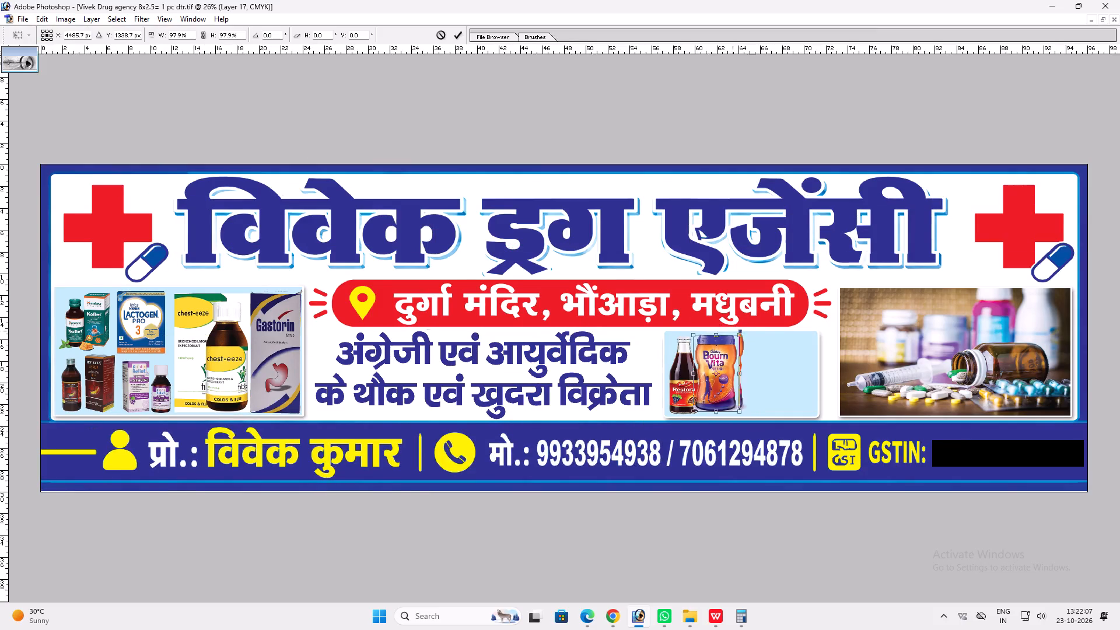
shift+drag(733, 331, 744, 331)
key(shift+Return)
key(v)
drag(729, 385, 737, 388)
key(ctrl+t)
shift+drag(754, 358, 745, 362)
shift+click(722, 333)
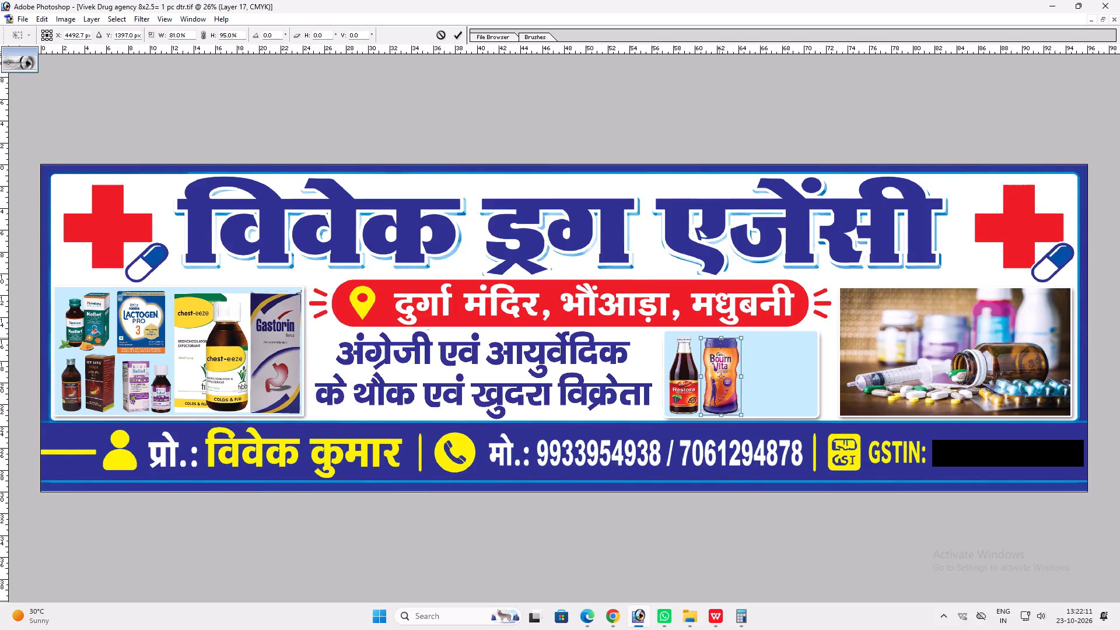
key(Return)
key(v)
key(ctrl+t)
shift+drag(738, 336, 744, 335)
key(Return)
Maximize the Shree hans medical Store banner, fit it on screen and examine its remaining product images.
text(fff)
click(440, 353)
key(v)
key(v)
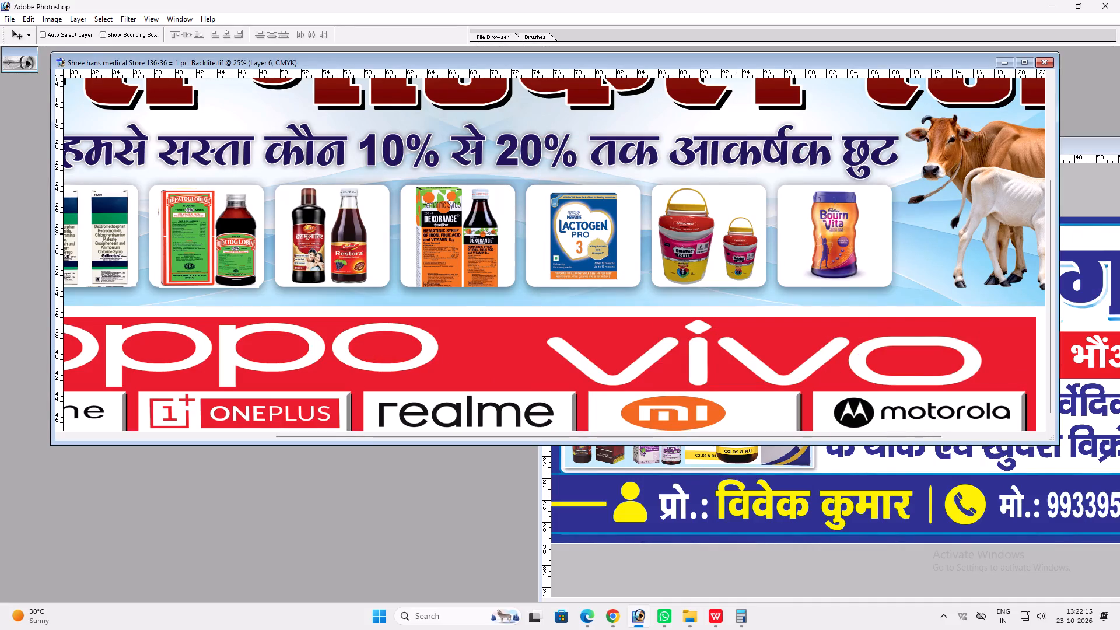
click(685, 69)
click(685, 69)
key(space)
key(space)
key(space)
key(space)
key(space)
key(space)
key(space)
key(space)
key(space)
key(space)
key(space)
key(space)
key(space)
key(space)
key(space)
key(space)
key(space)
key(space)
key(space)
key(space)
drag(393, 341, 551, 303)
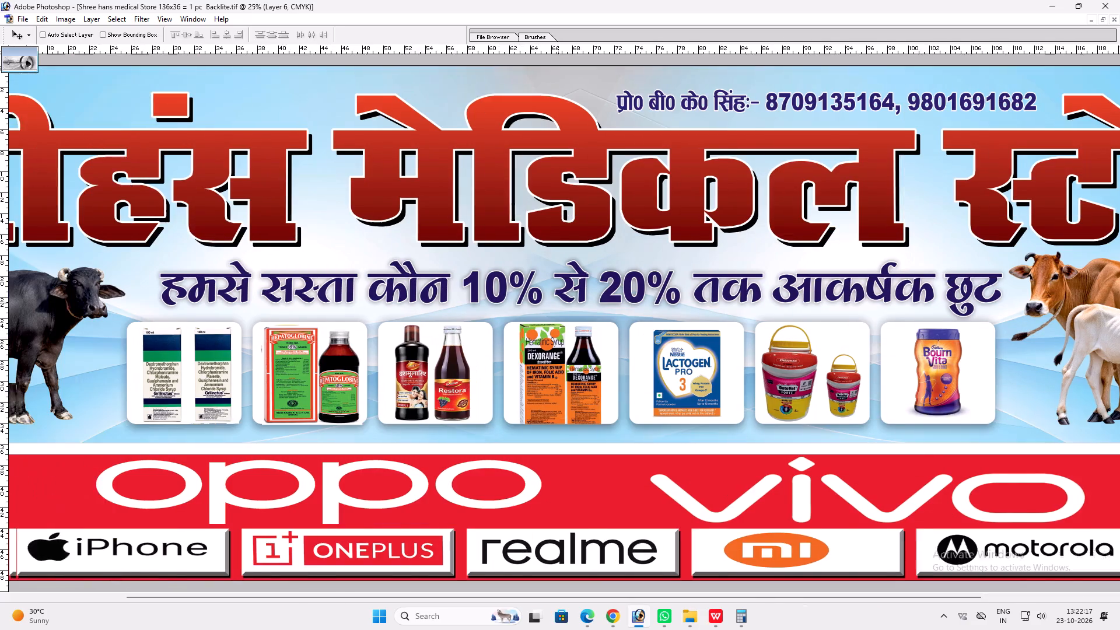
drag(551, 303, 619, 289)
right_click(496, 330)
click(514, 332)
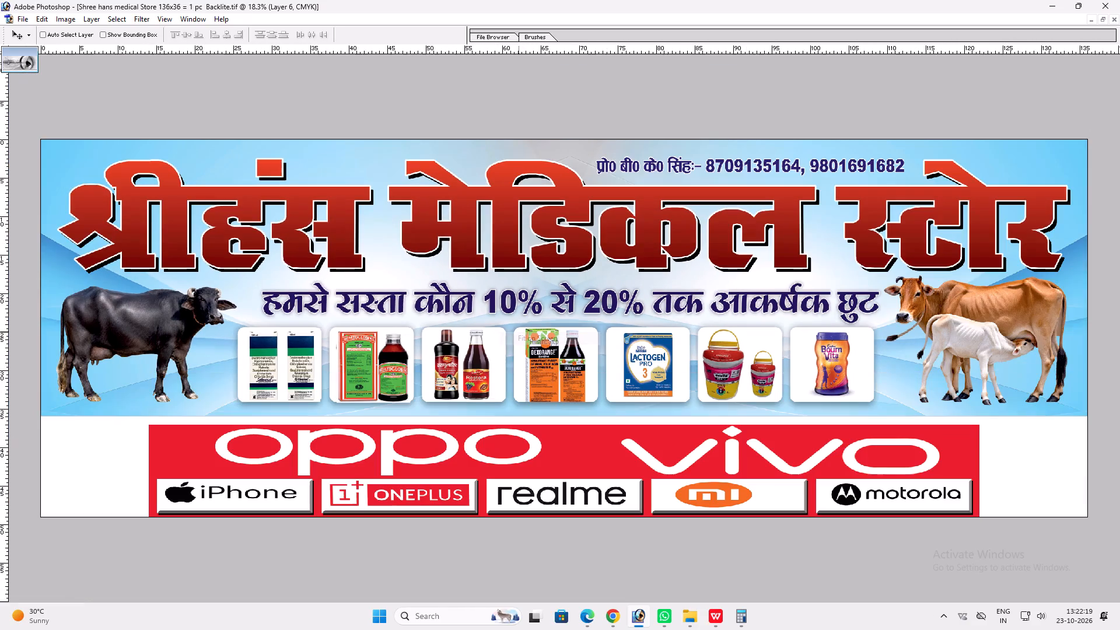
Close the Shree hans medical Store banner without saving its changes.
key(ctrl+w)
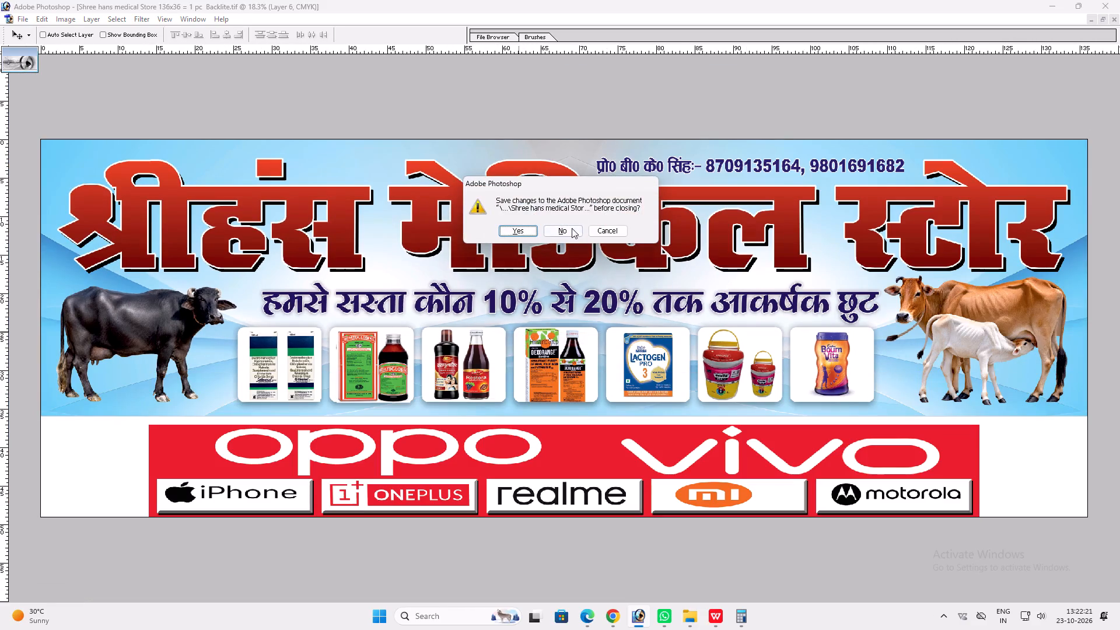
click(566, 228)
Switch to Chrome, find the Denpap syrup image among the medical dawa syrup results and save it to the computer.
click(608, 612)
scroll(827, 292, down, 3)
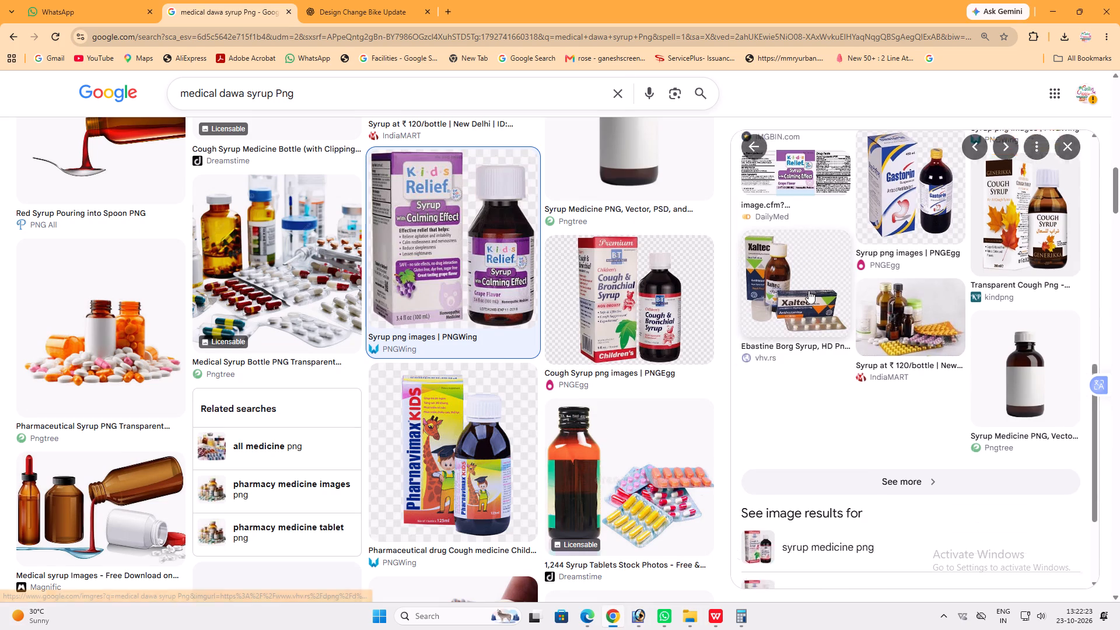
scroll(542, 304, down, 2)
scroll(594, 343, down, 3)
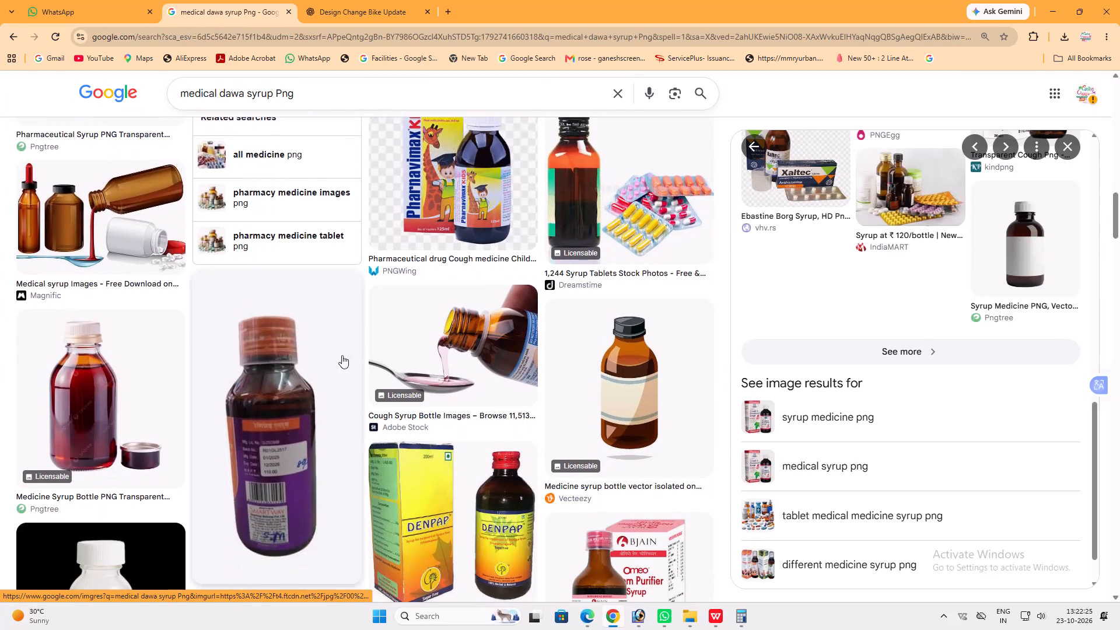
scroll(341, 355, down, 1)
scroll(294, 345, down, 1)
click(425, 365)
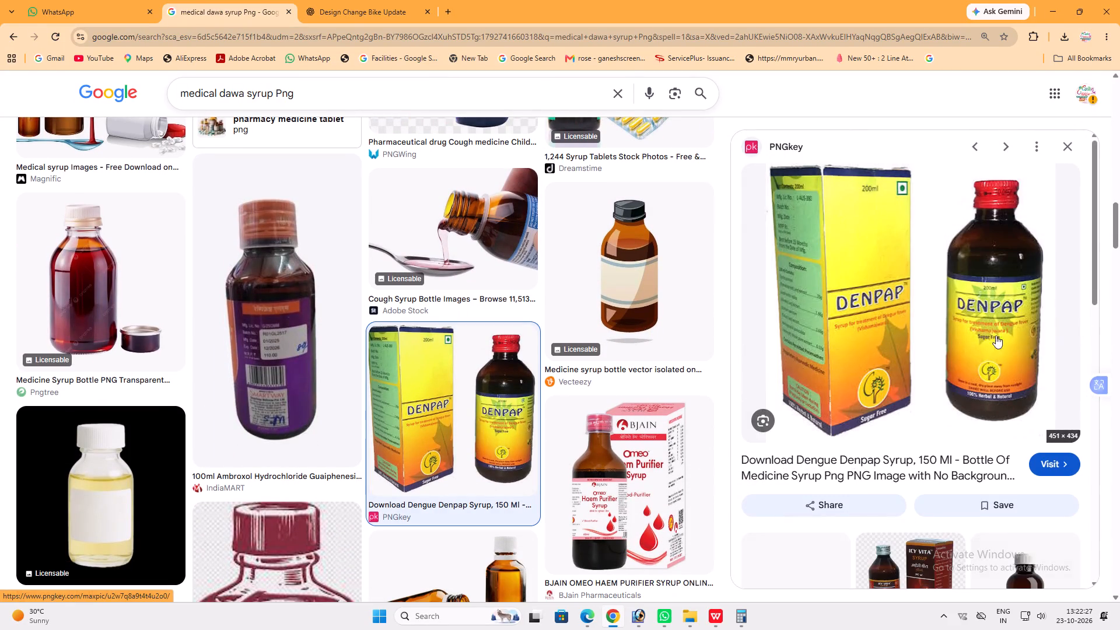
scroll(863, 291, down, 8)
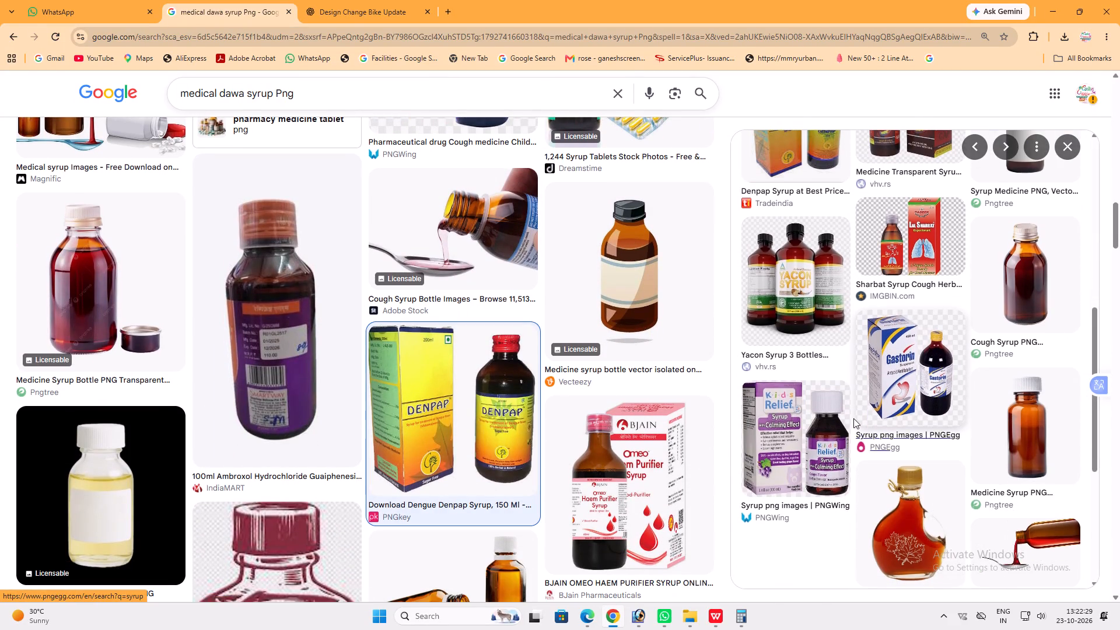
scroll(838, 420, up, 7)
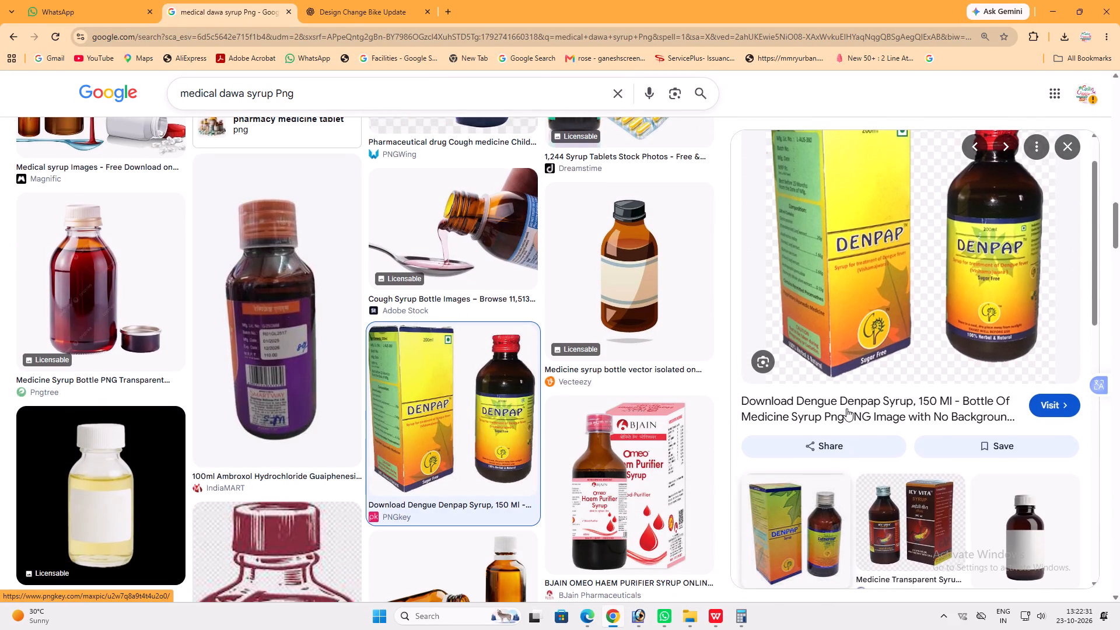
right_click(851, 232)
click(898, 398)
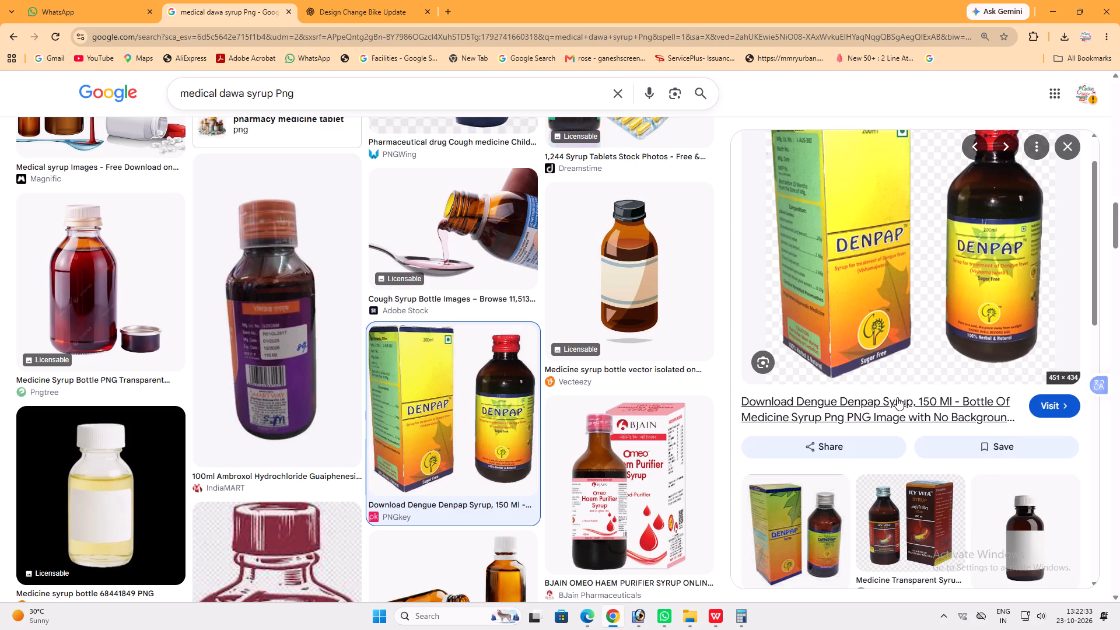
key(Return)
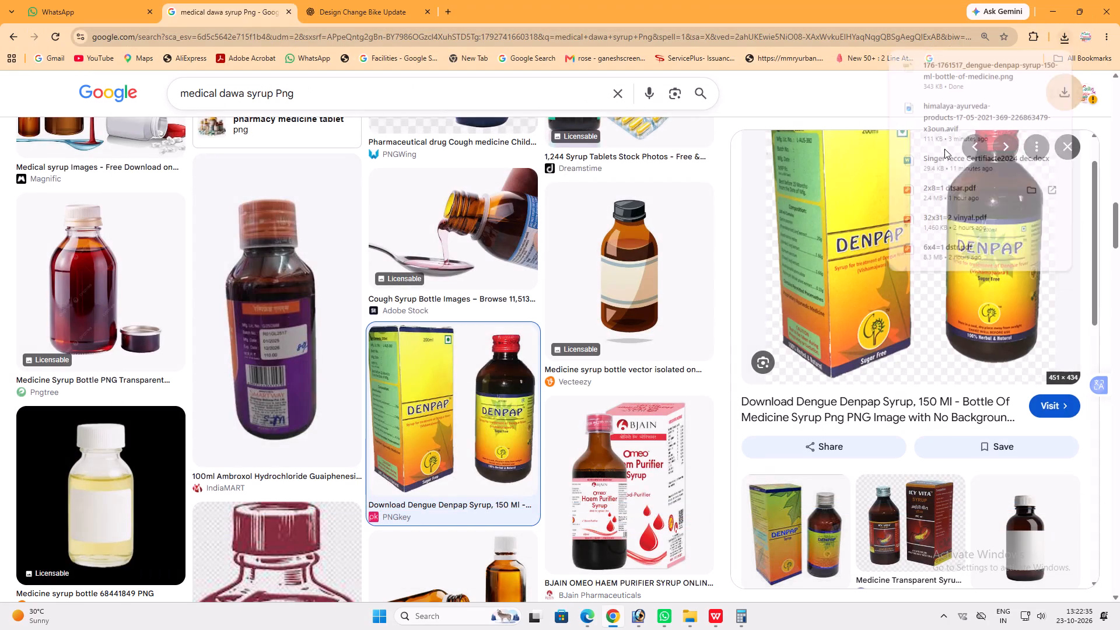
Open the downloaded Denpap image in Photoshop and place a copy in the Vivek Drug agency banner beside the Bourn Vita jar.
drag(921, 72, 620, 302)
key(v)
key(v)
drag(276, 232, 743, 317)
double_click(697, 142)
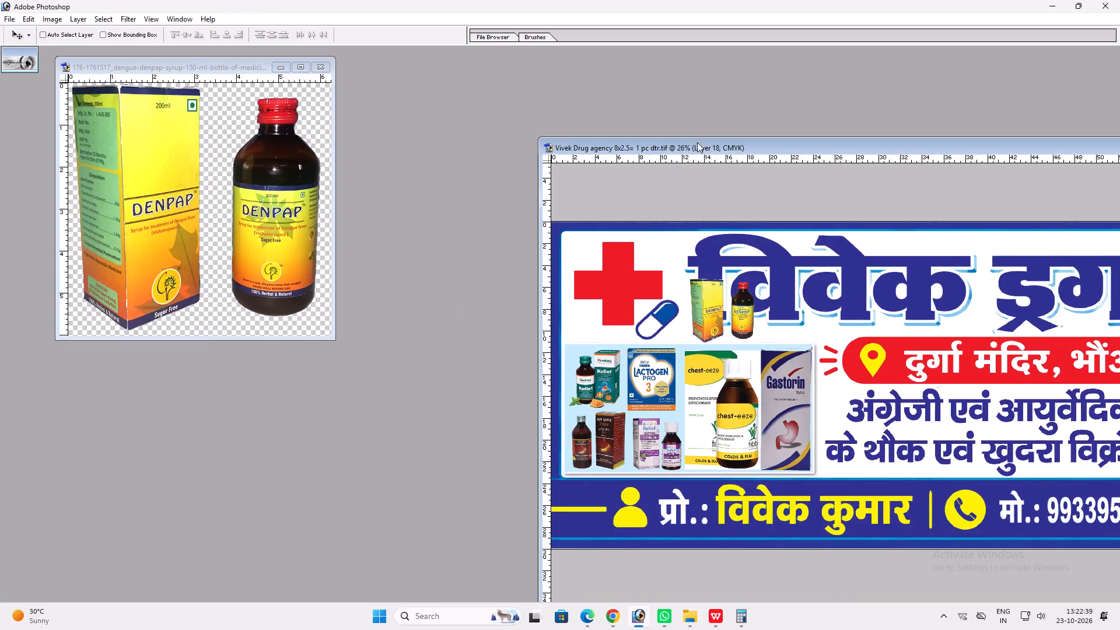
key(v)
key(v)
drag(365, 289, 893, 414)
drag(709, 387, 745, 396)
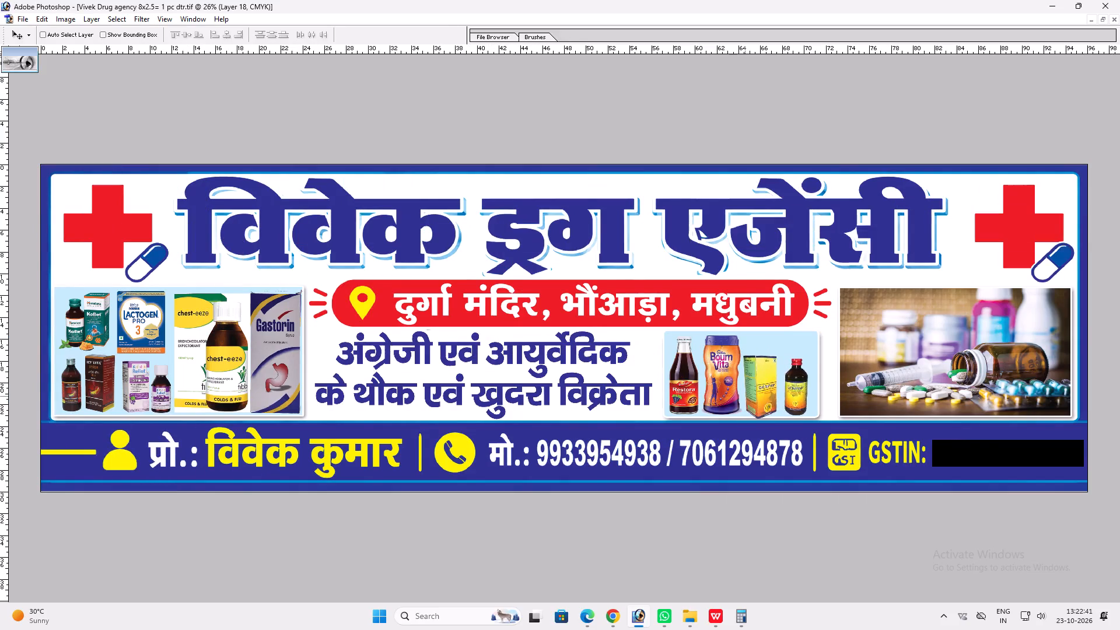
drag(745, 396, 747, 393)
Enlarge the Denpap box and bottle to fill the remaining space in the light blue panel beside the Bourn Vita jar.
key(ctrl+t)
shift+drag(789, 349, 800, 333)
shift+click(813, 337)
key(shift+Return)
key(v)
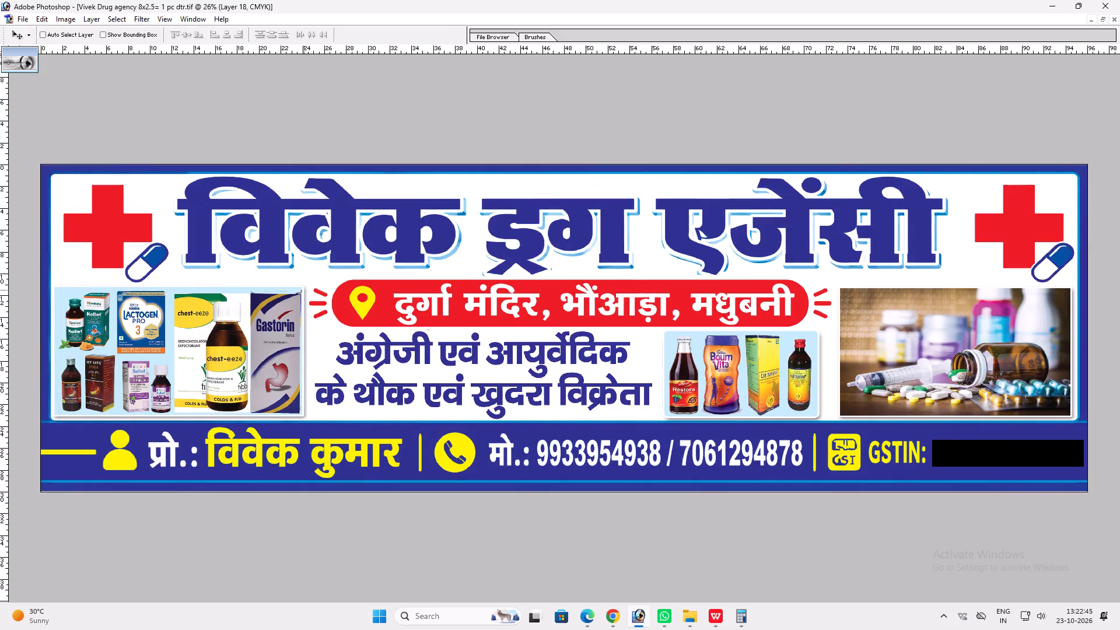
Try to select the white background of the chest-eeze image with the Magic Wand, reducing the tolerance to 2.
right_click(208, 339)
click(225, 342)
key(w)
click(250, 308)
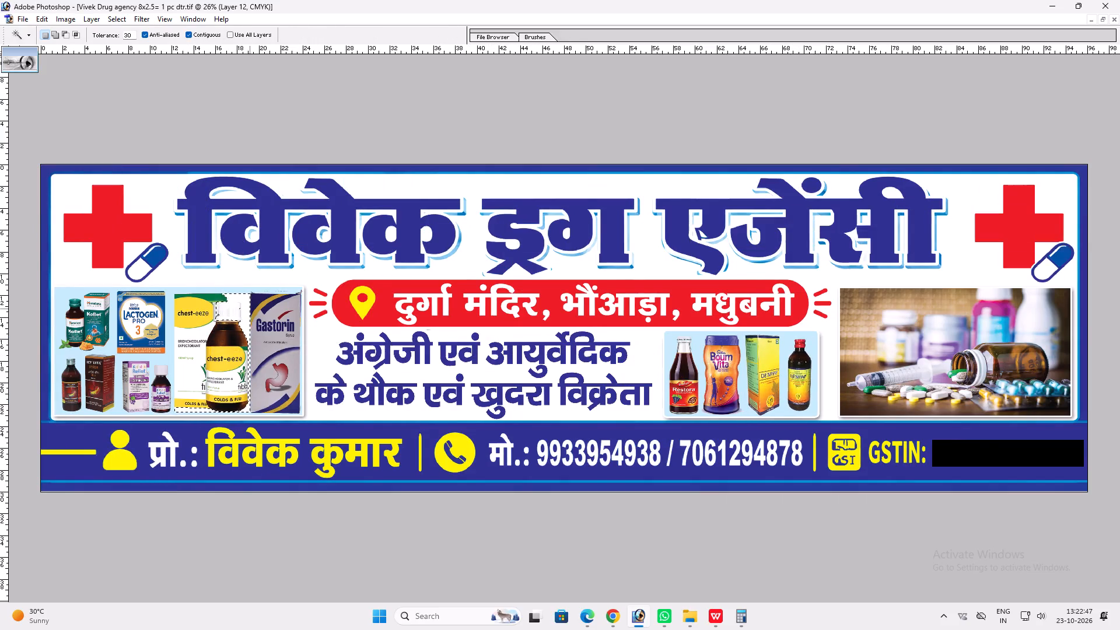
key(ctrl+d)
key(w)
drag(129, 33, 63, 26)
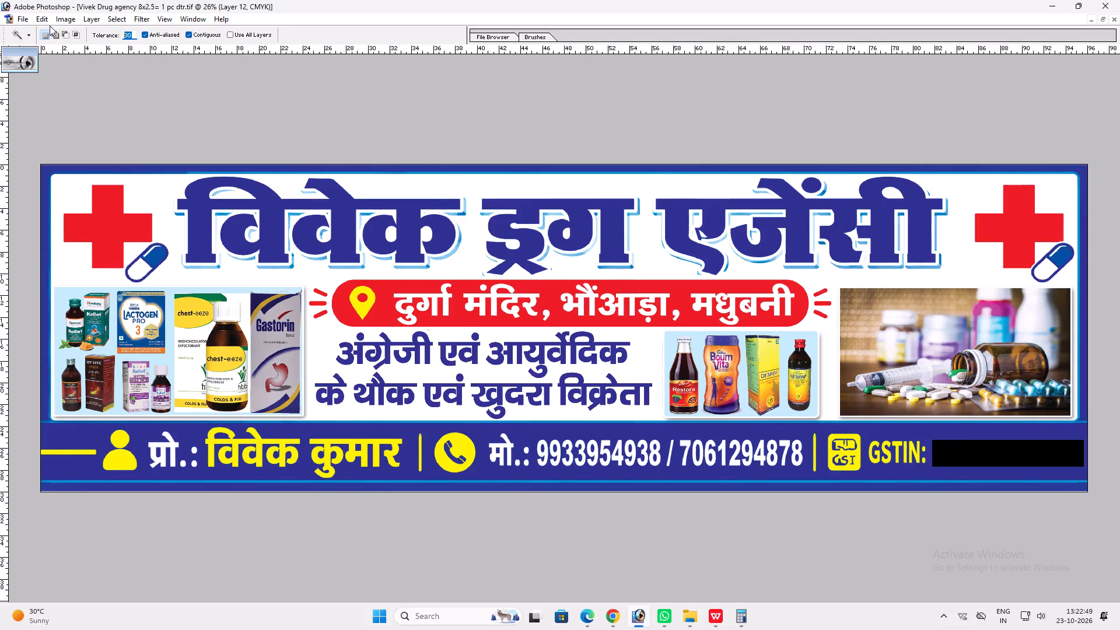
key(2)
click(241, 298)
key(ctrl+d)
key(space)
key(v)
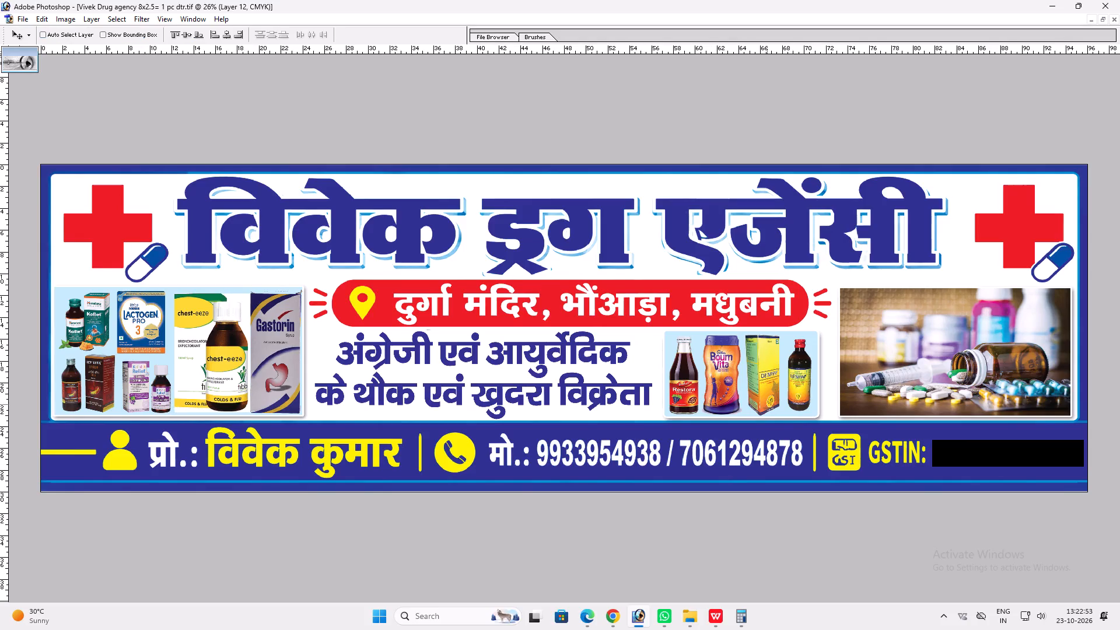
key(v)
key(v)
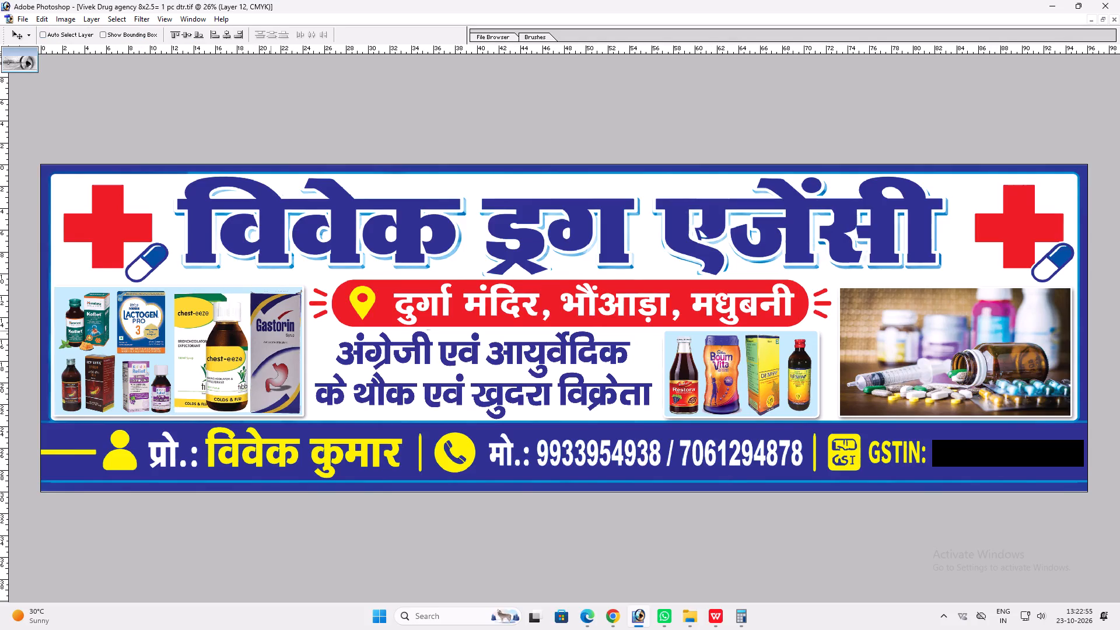
Add a white Outer Glow to the Gastorin box with Normal blend mode, 100% opacity and an increased size.
ctrl+click(271, 326)
key(alt+l)
key(alt+y)
key(o)
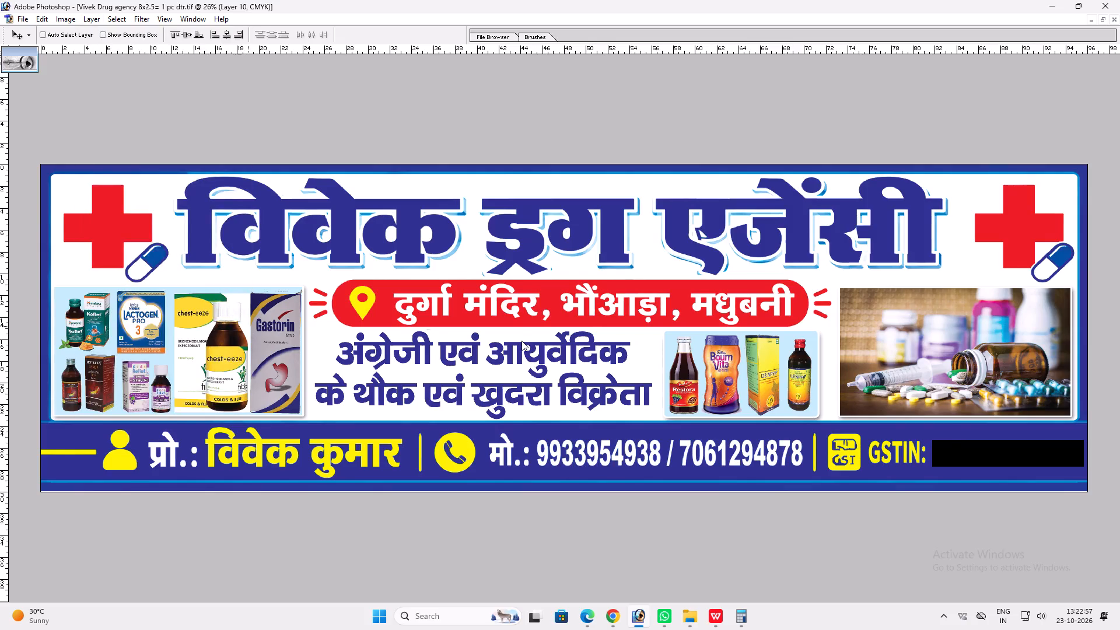
drag(680, 381, 747, 380)
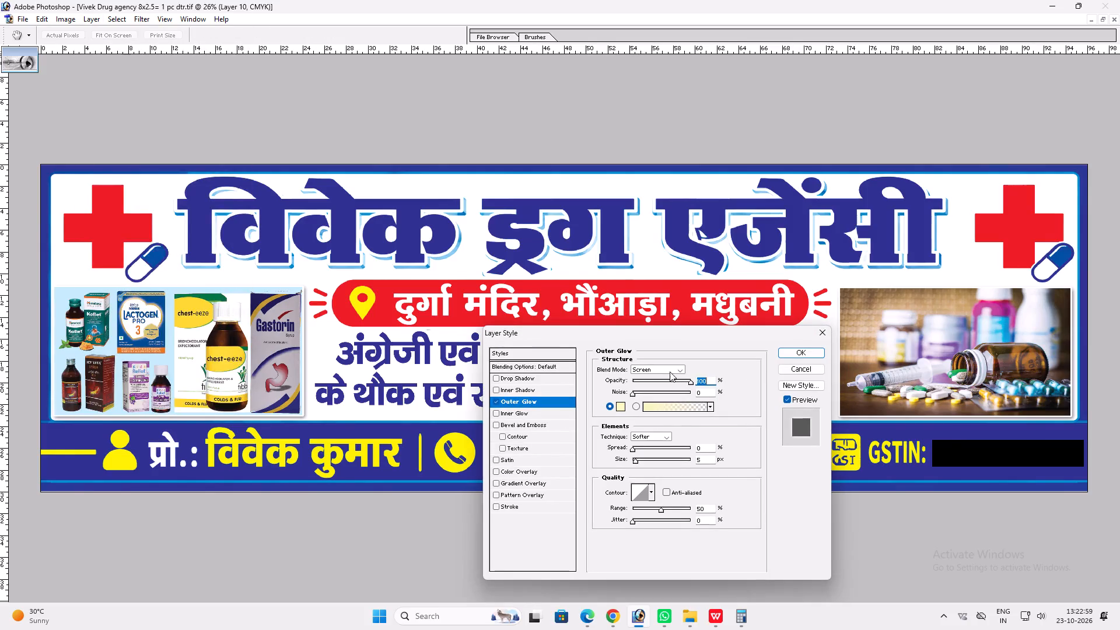
click(668, 370)
click(659, 376)
click(619, 403)
drag(480, 279, 233, 103)
key(Return)
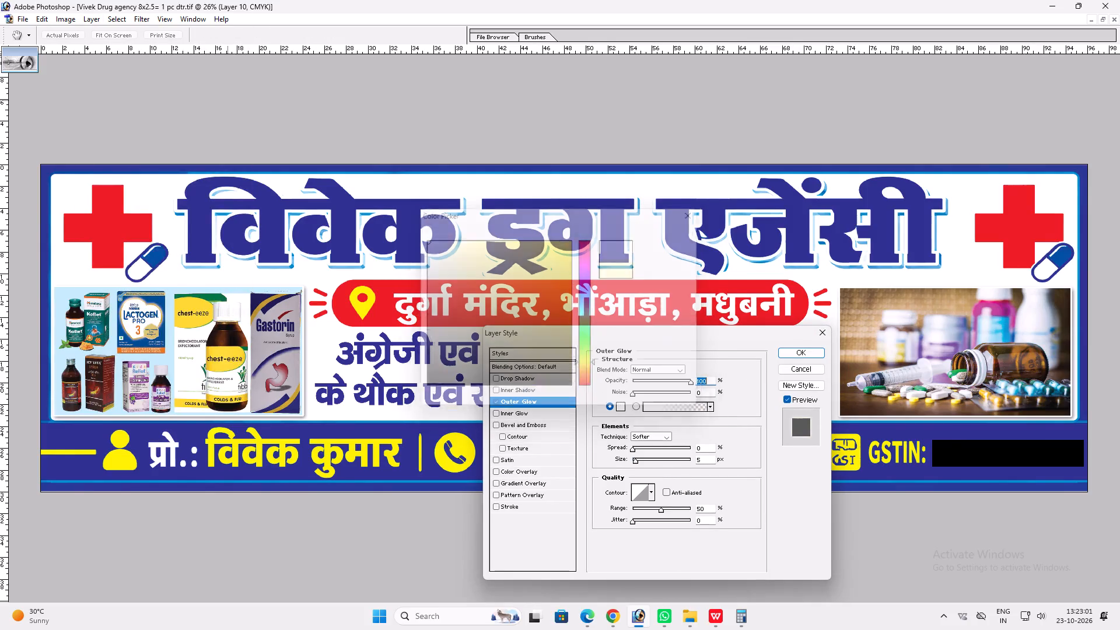
drag(637, 462, 643, 460)
click(634, 453)
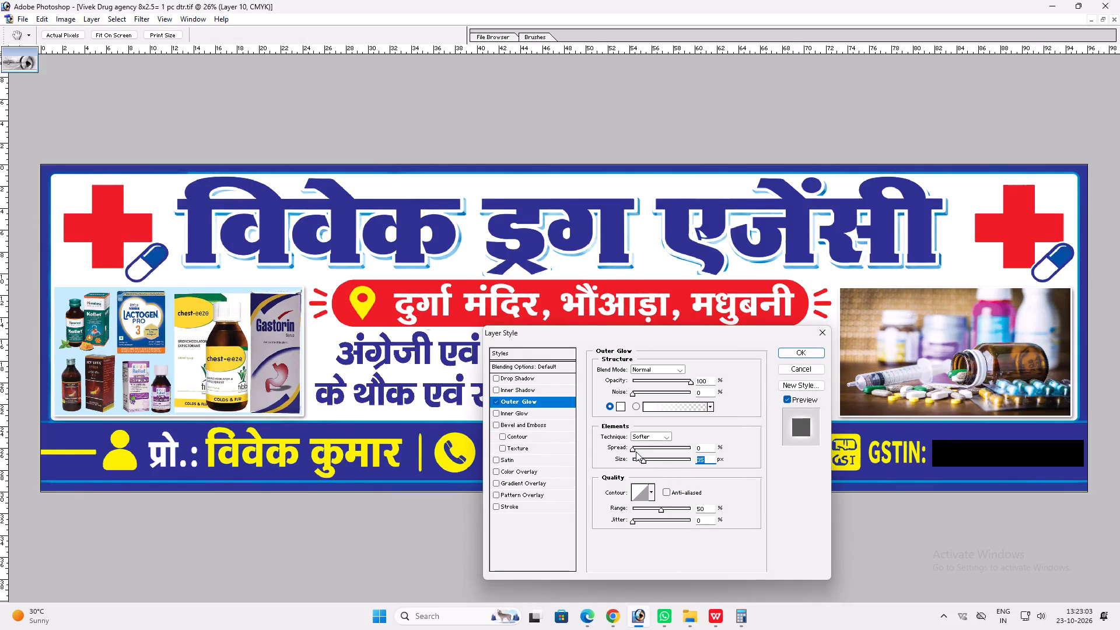
key(Return)
Copy the Gastorin box's layer style and paste it onto the Koflet, Icy Vita and Kids Relief product images.
key(alt+l)
key(alt+y)
key(alt+c)
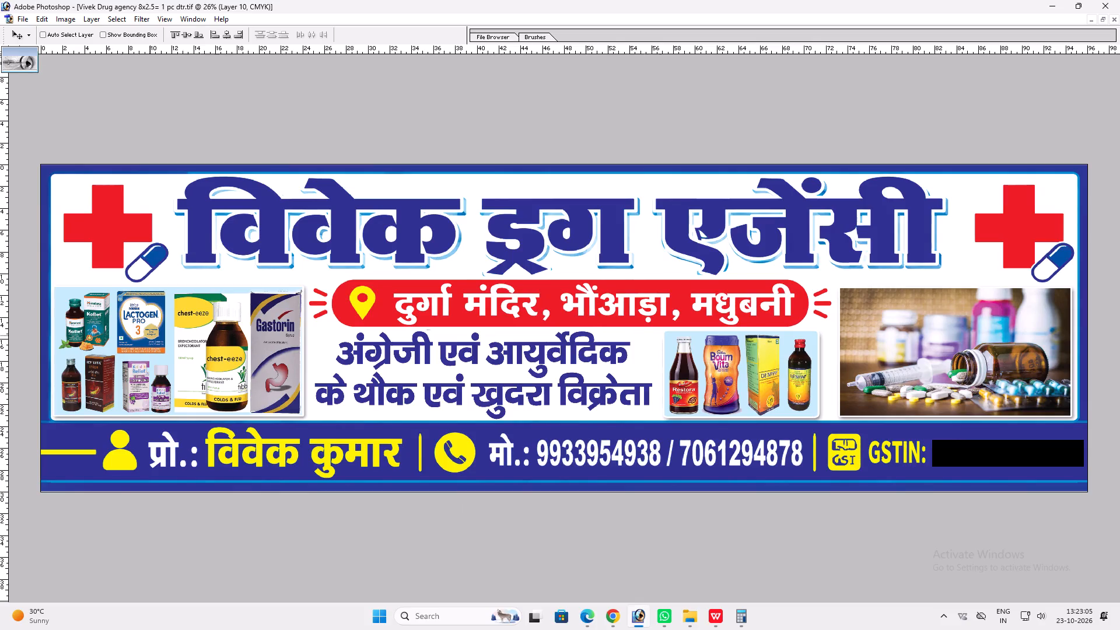
ctrl+click(100, 310)
key(alt+l)
key(alt+y)
key(p)
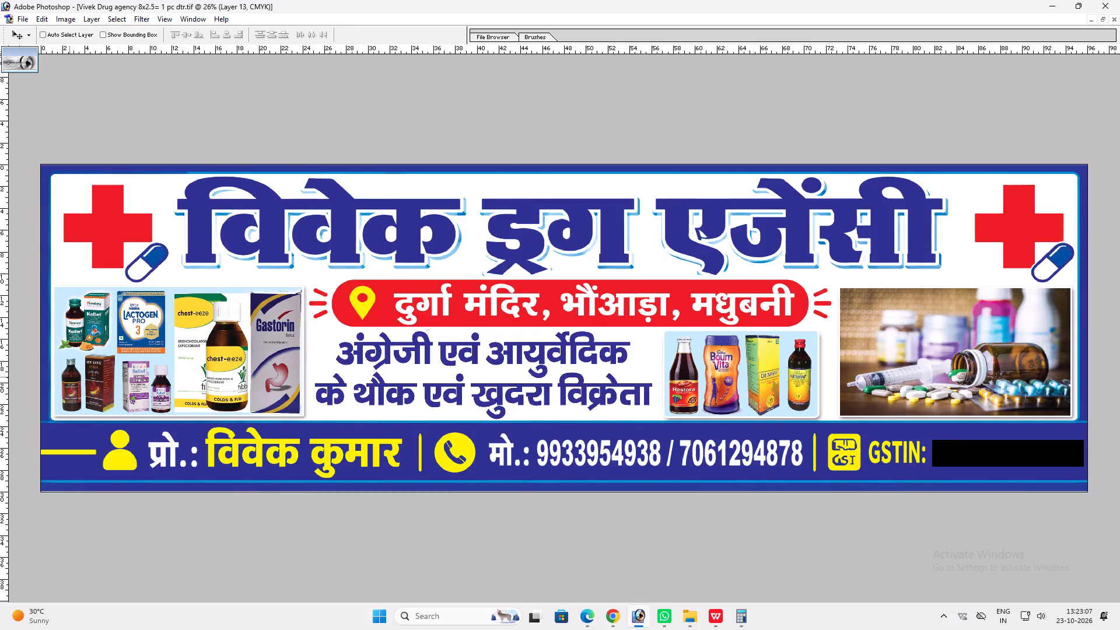
ctrl+click(73, 377)
key(alt+l)
key(alt+y)
key(p)
ctrl+click(139, 387)
key(alt+l)
key(alt+y)
text(pv)
Paste the copied glow style onto the Lactogen box and the chest-eeze image.
ctrl+click(151, 313)
key(alt+l)
key(alt+y)
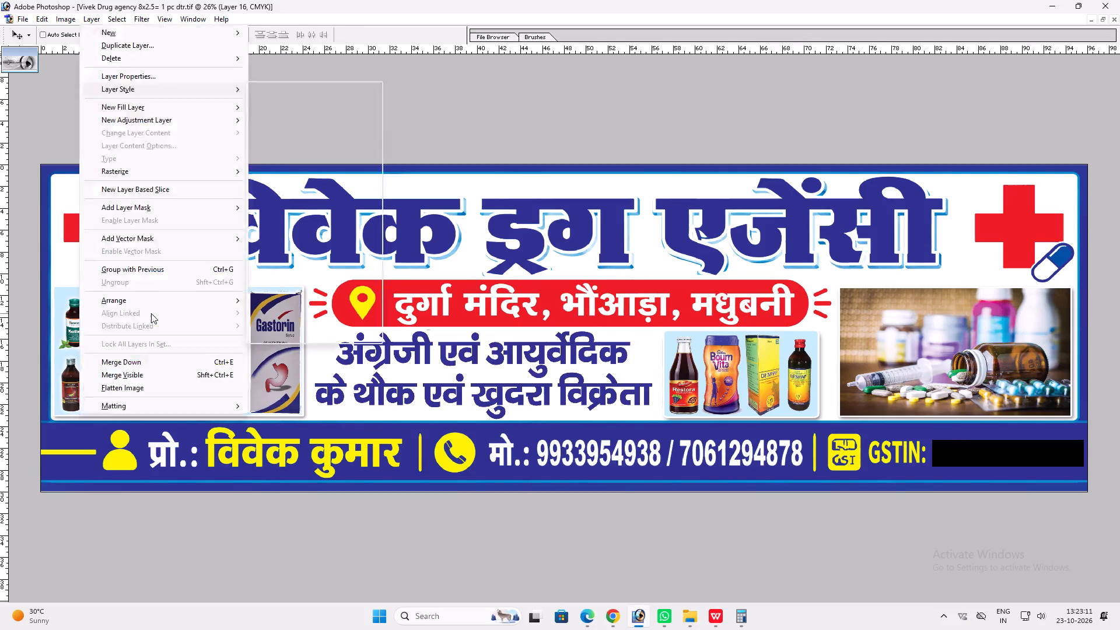
text(pv)
key(v)
ctrl+click(203, 340)
key(alt+l)
key(alt+y)
text(pvv)
key(space)
drag(584, 341, 496, 317)
key(v)
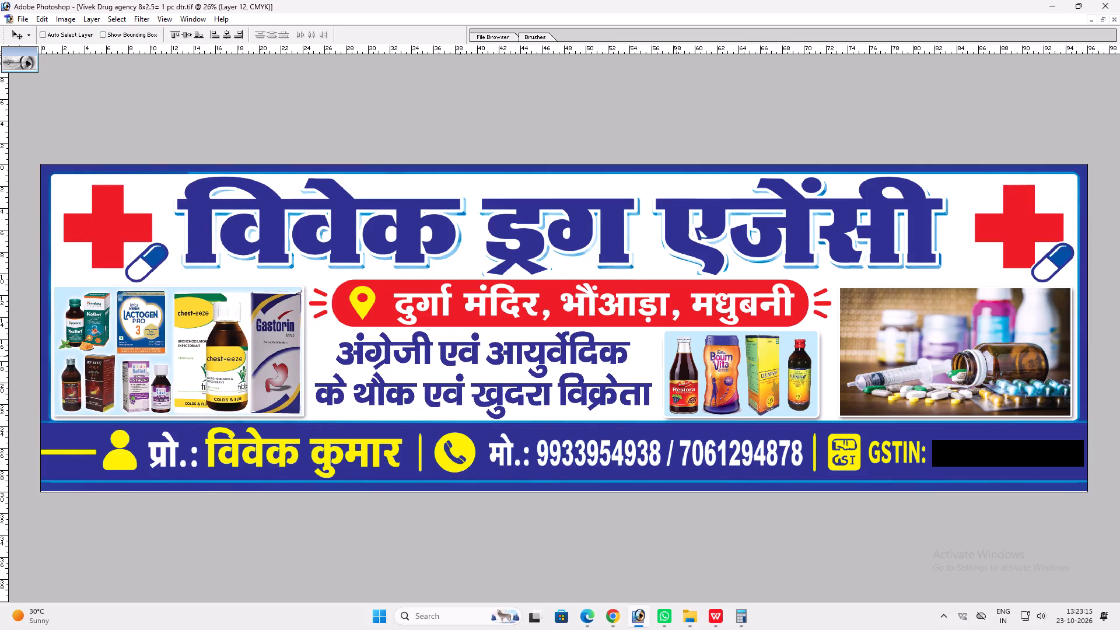
Paste the copied glow style onto the Restora bottle and the Bourn Vita jar.
ctrl+click(676, 356)
ctrl+click(680, 360)
key(alt+l)
key(alt+y)
text(pv)
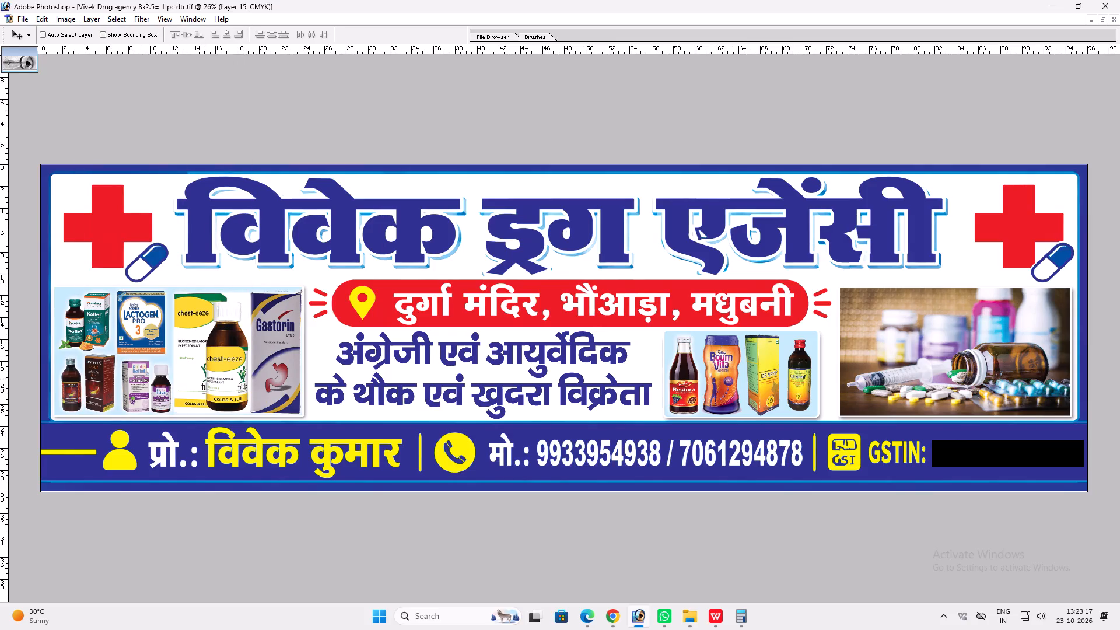
ctrl+click(732, 359)
key(alt+l)
key(alt+y)
key(p)
Paste the copied glow style onto the Denpap box and bottle.
ctrl+click(769, 352)
key(alt+l)
key(alt+y)
key(p)
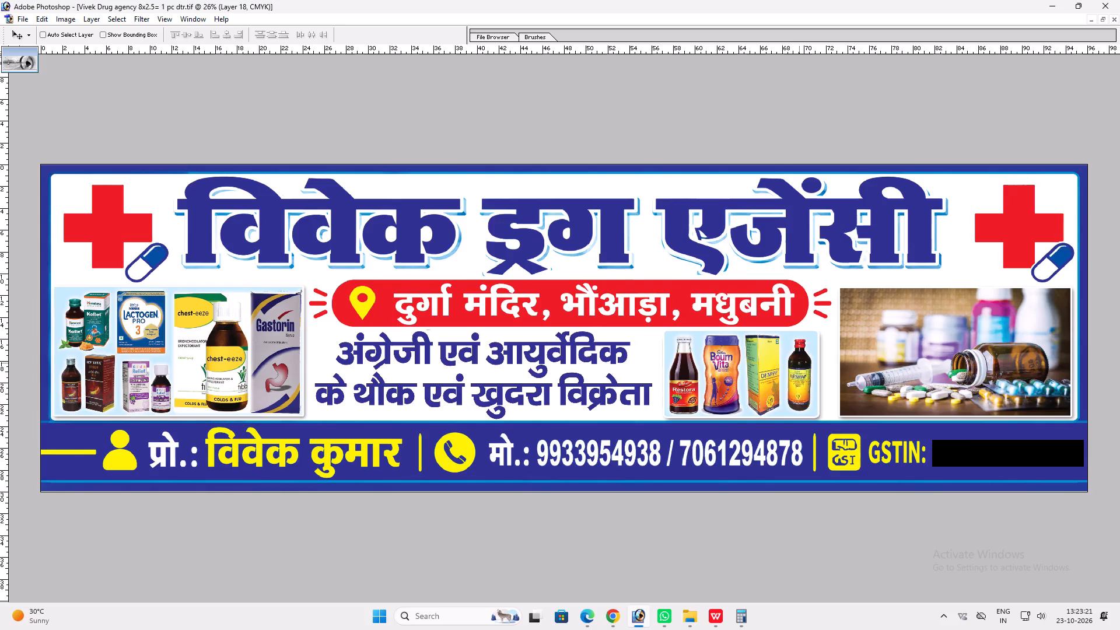
ctrl+click(800, 363)
key(alt+l)
key(alt+y)
text(p)
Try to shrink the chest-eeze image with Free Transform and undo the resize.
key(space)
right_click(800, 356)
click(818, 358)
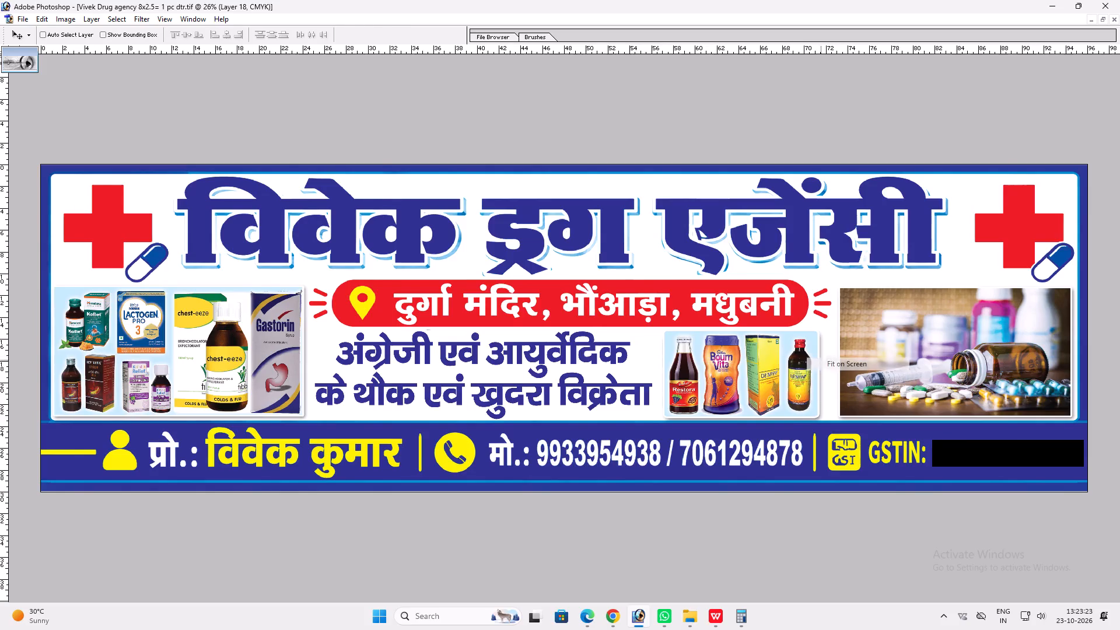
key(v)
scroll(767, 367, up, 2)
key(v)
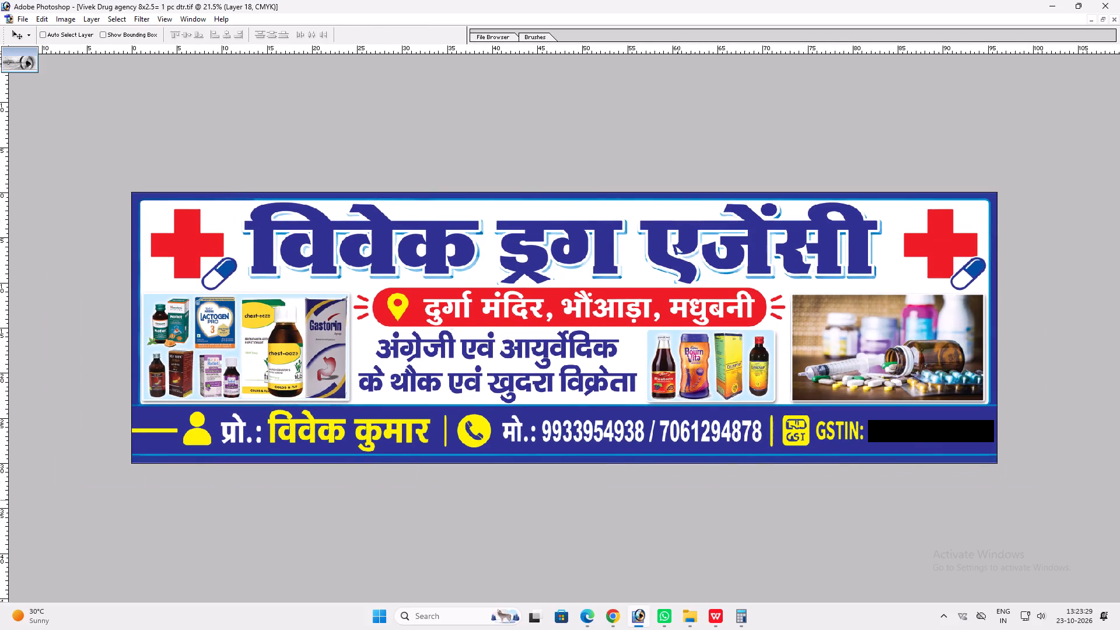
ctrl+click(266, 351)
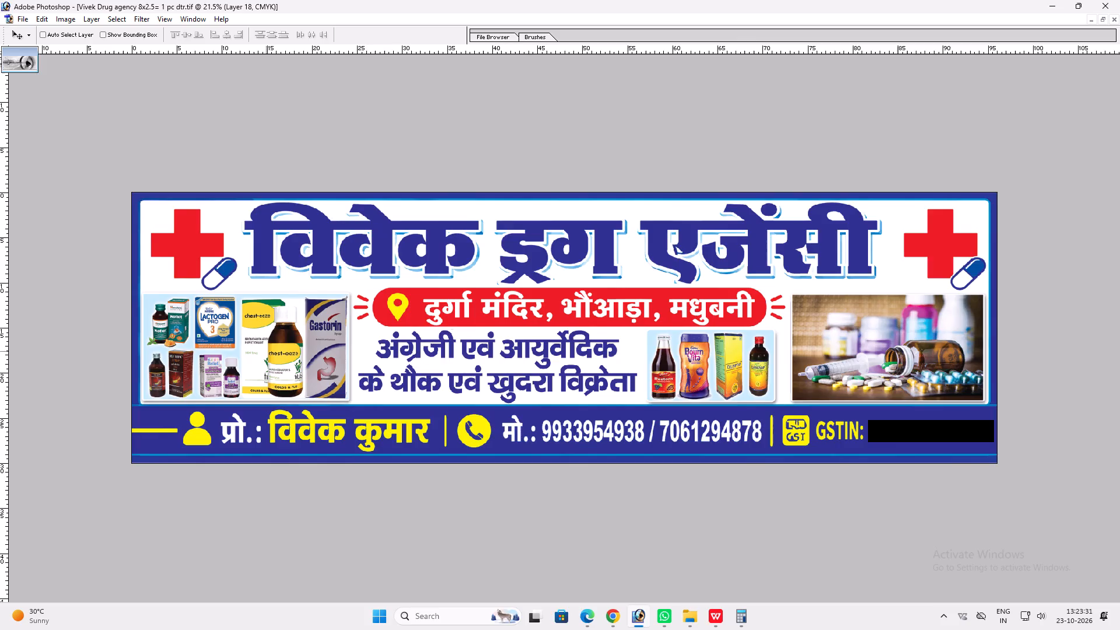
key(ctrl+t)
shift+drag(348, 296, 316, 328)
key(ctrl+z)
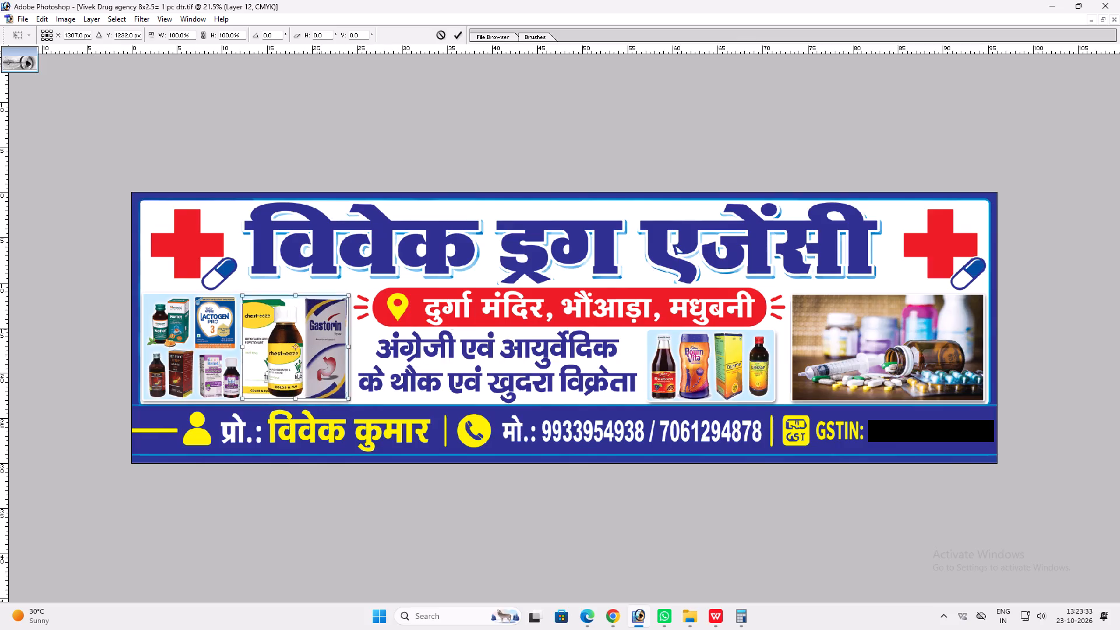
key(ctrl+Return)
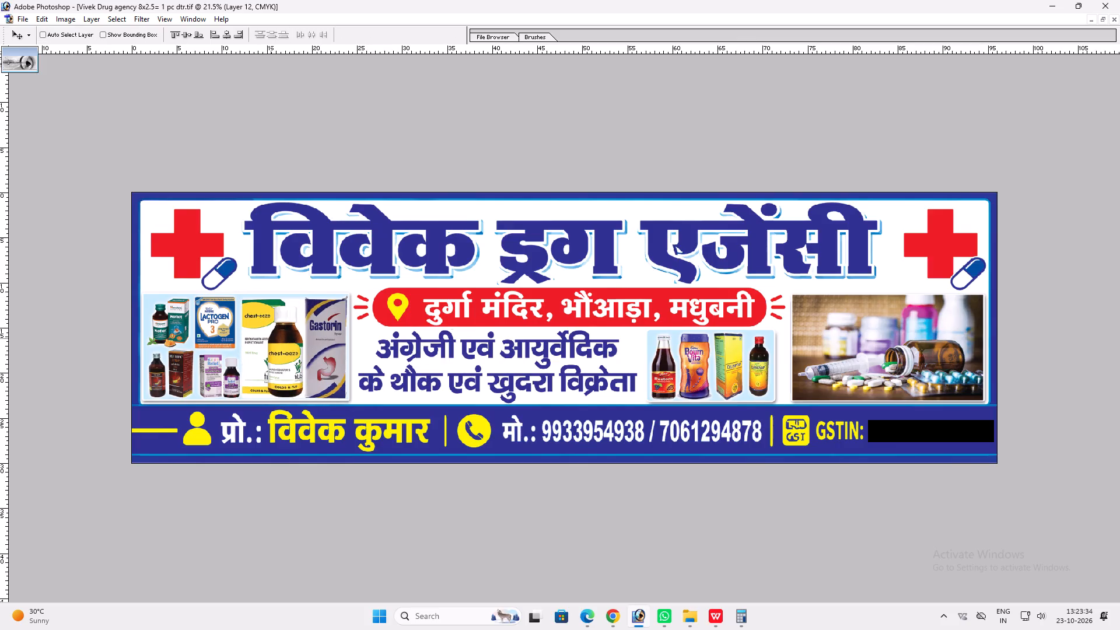
Save the banner and also save it in JPEG format as Vivek Drug agency 8x2.5= 1 pc dtr in the 23.10.2026 folder.
key(ctrl+s)
key(ctrl+shift+s)
key(Tab)
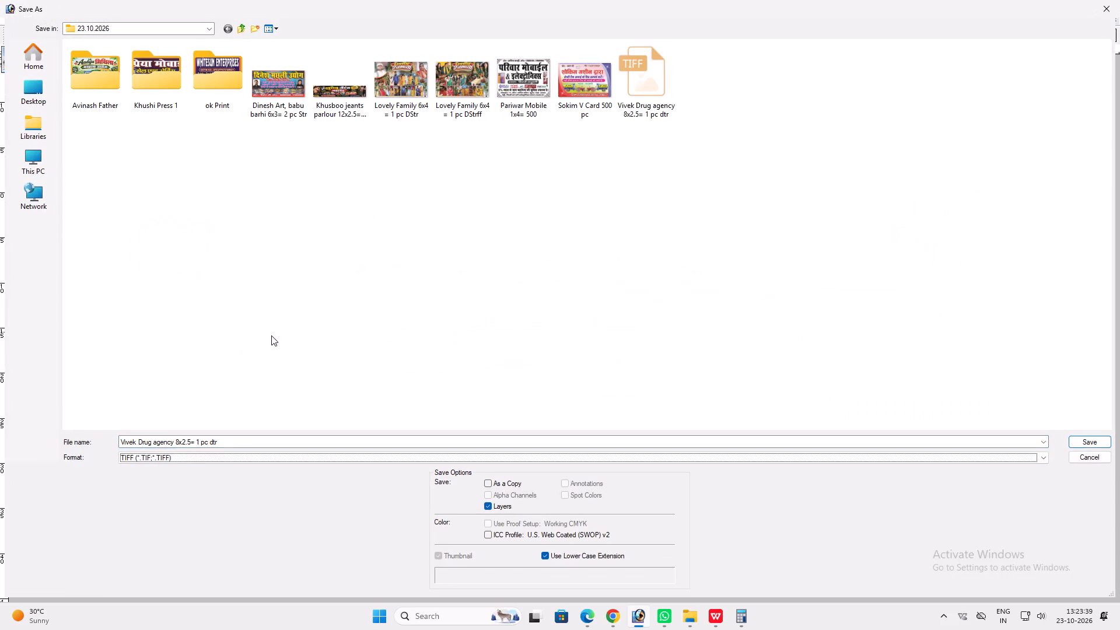
key(j)
key(Return)
key(Return)
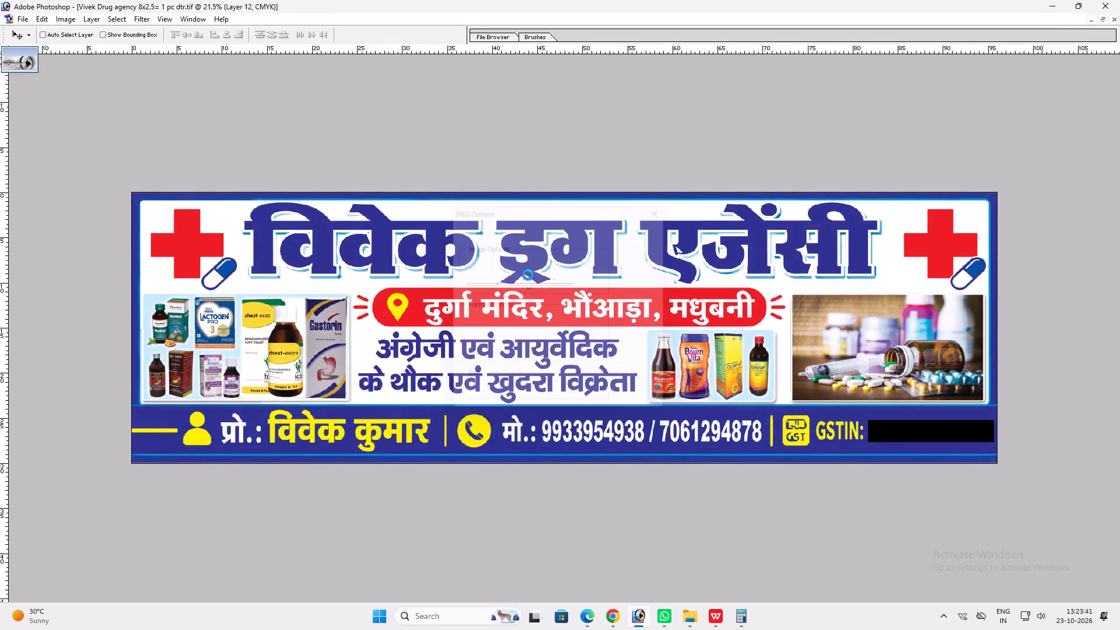
Close the Vivek Drug agency banner and the Denpap source image.
key(ctrl+w)
key(ctrl+w)
Select the saved Vivek Drug agency 8x2.5= 1 pc dtr file in the 23.10.2026 folder for opening.
double_click(528, 275)
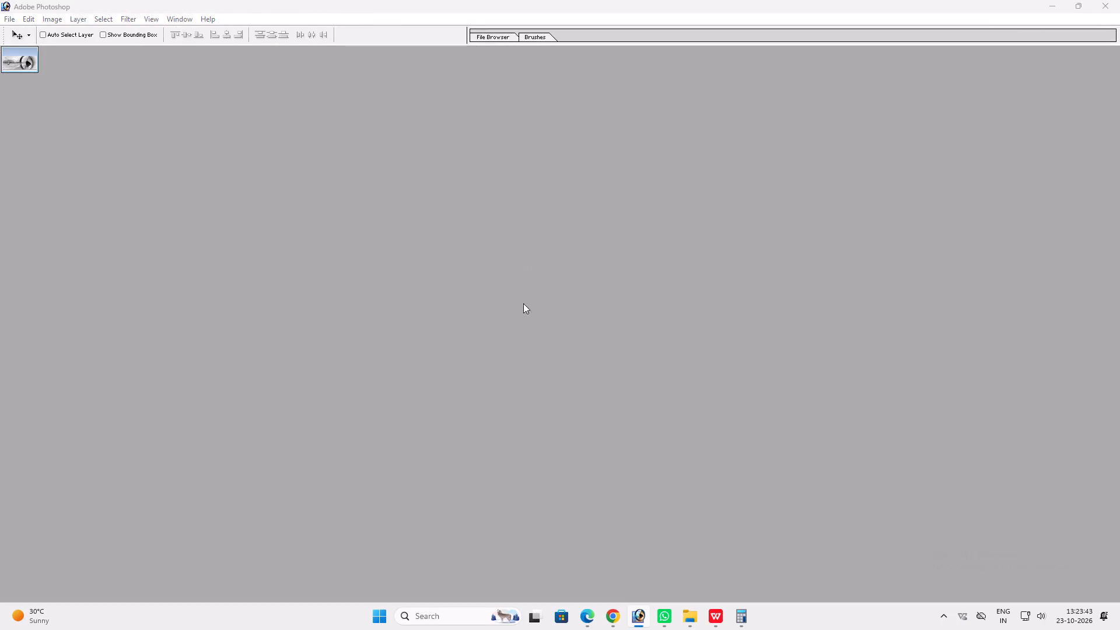
click(668, 101)
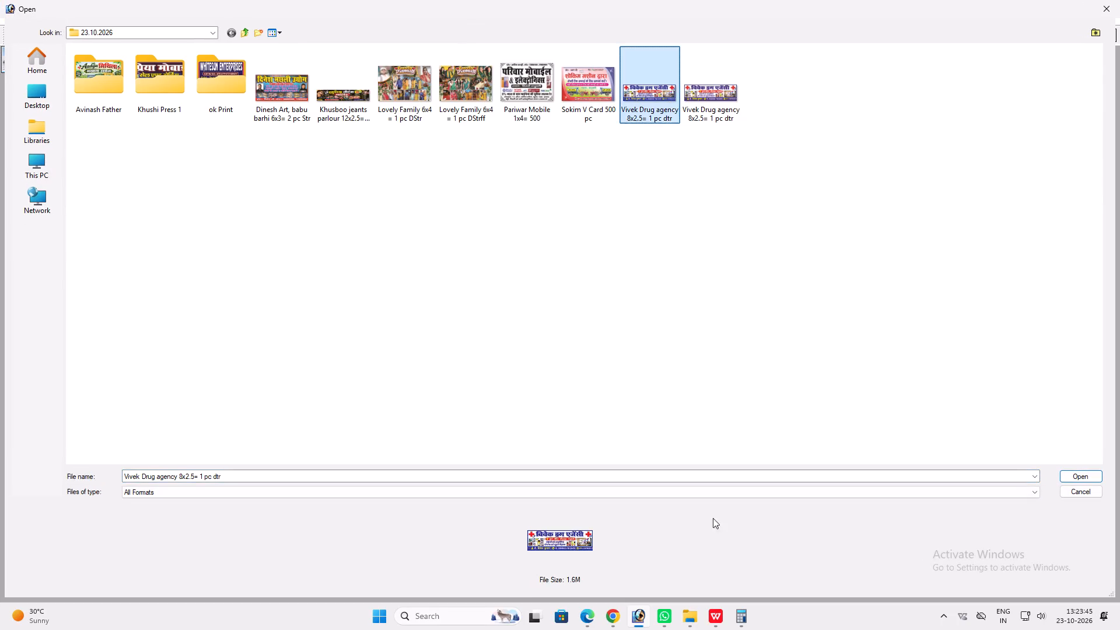
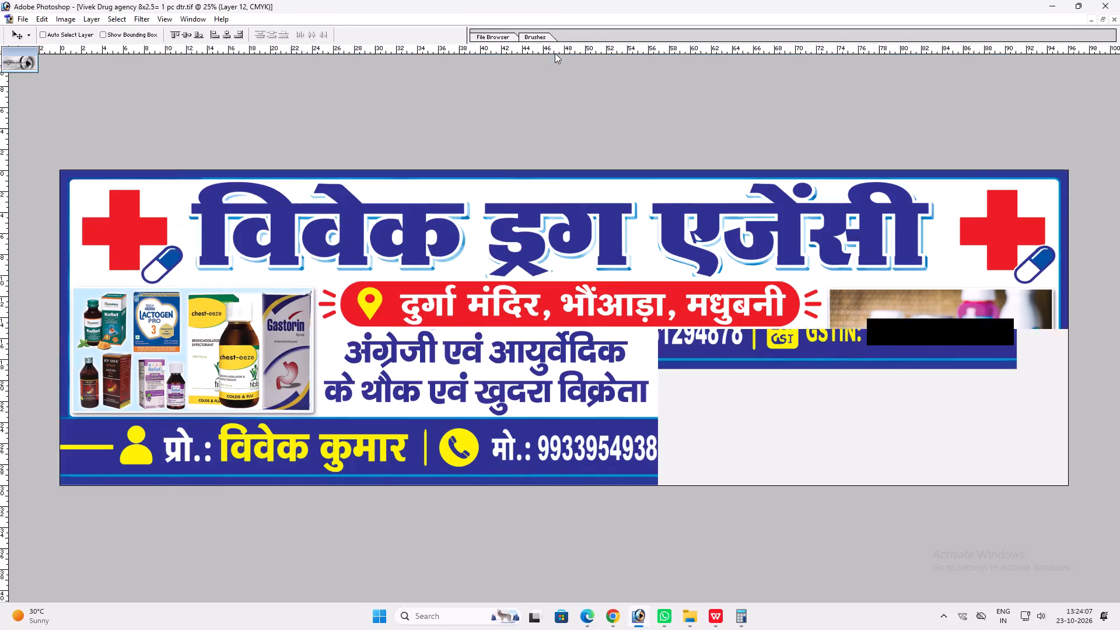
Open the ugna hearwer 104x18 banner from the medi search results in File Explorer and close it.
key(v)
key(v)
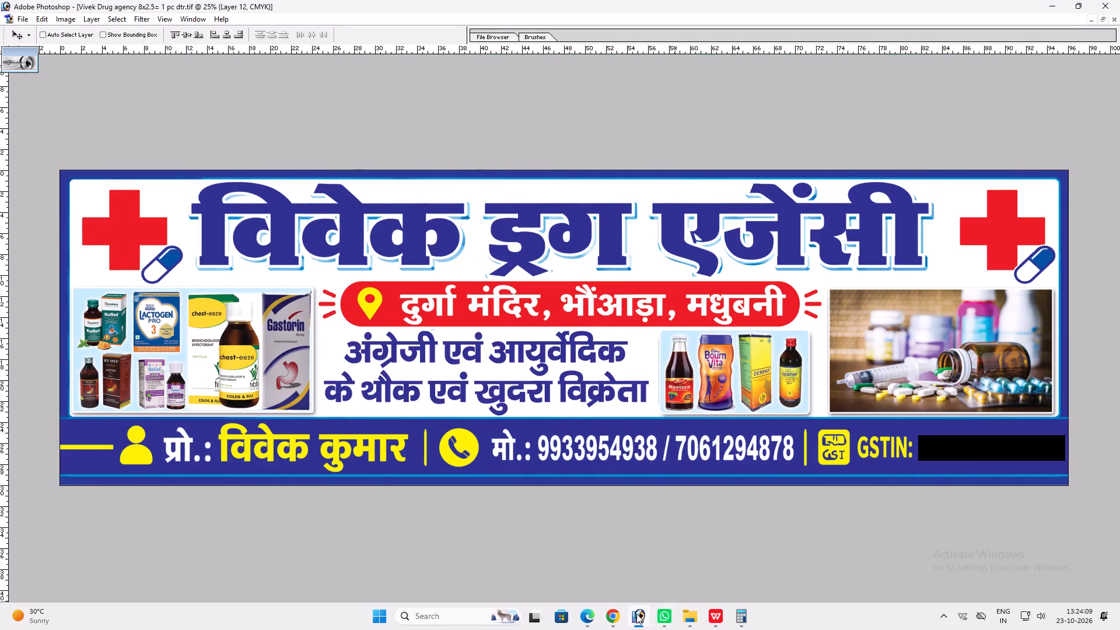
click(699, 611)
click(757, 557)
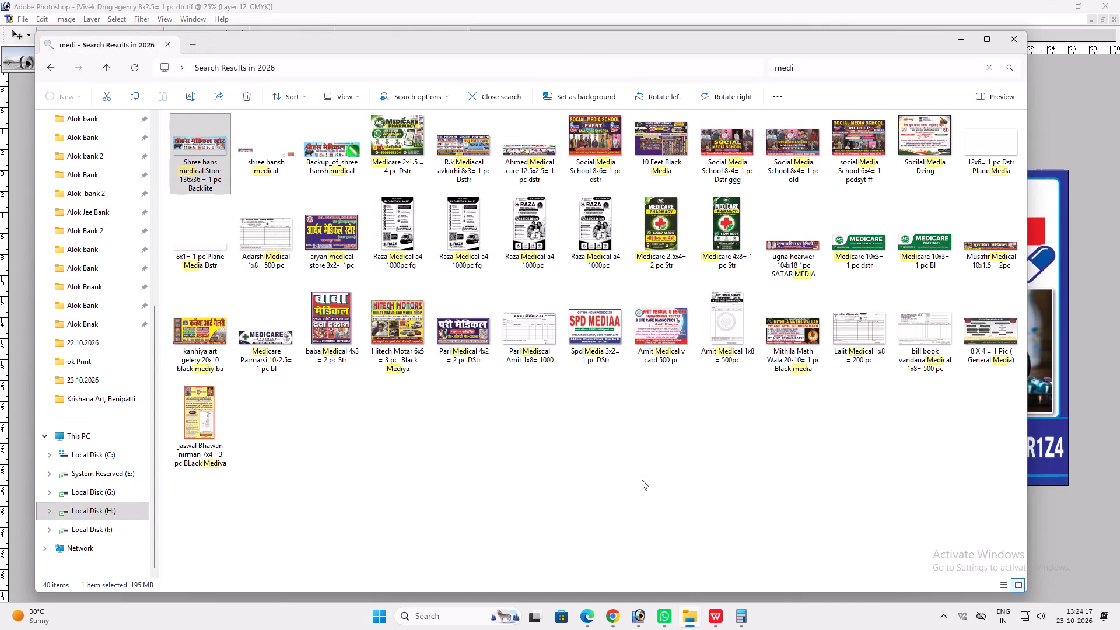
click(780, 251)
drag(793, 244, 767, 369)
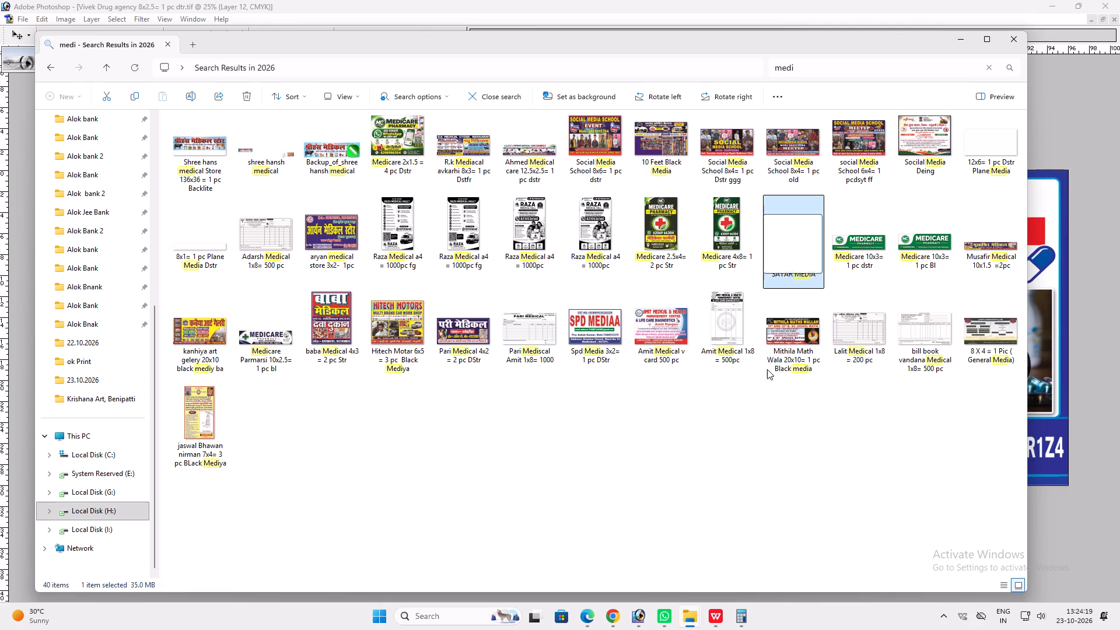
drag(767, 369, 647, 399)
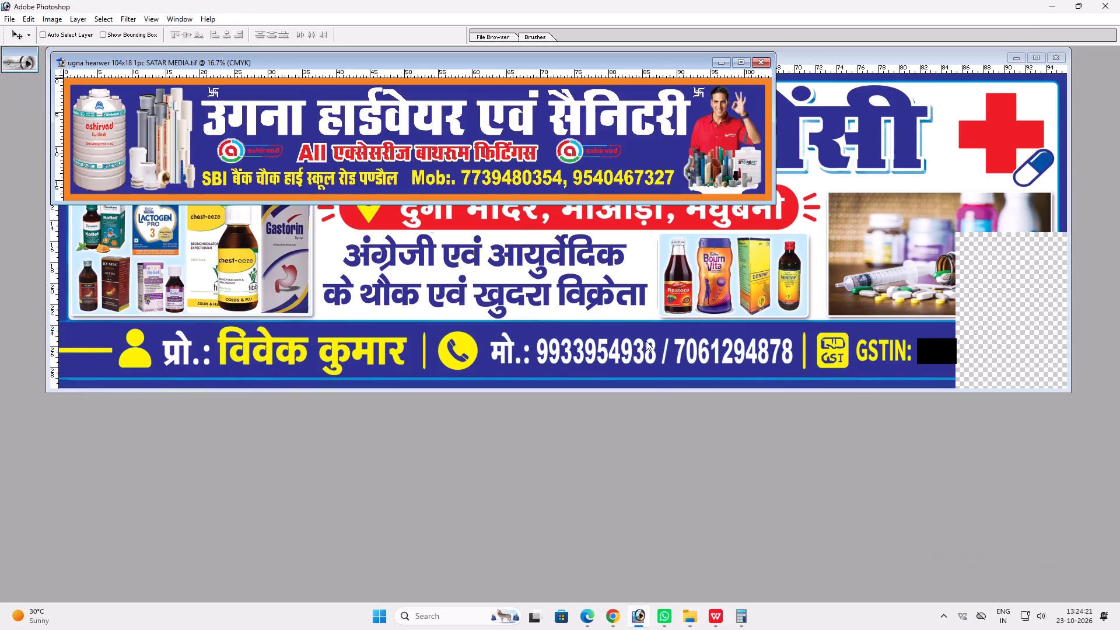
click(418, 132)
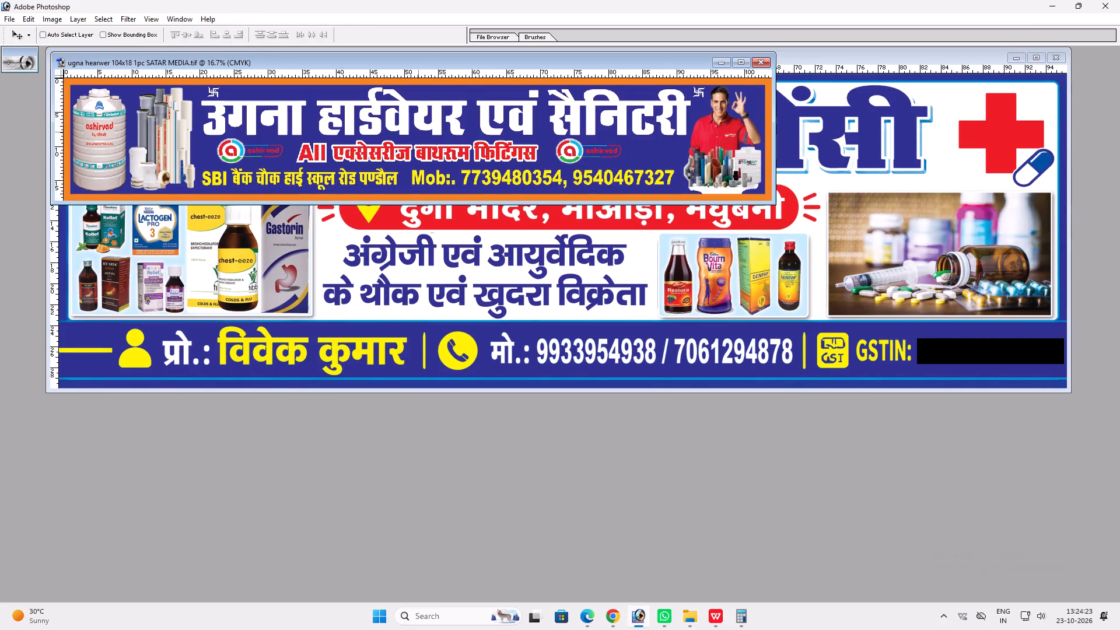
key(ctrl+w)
Open the Musafir Medical 10x1.5 =2pc banner from the medi search results in Photoshop, keeping its missing fonts.
click(687, 609)
click(820, 556)
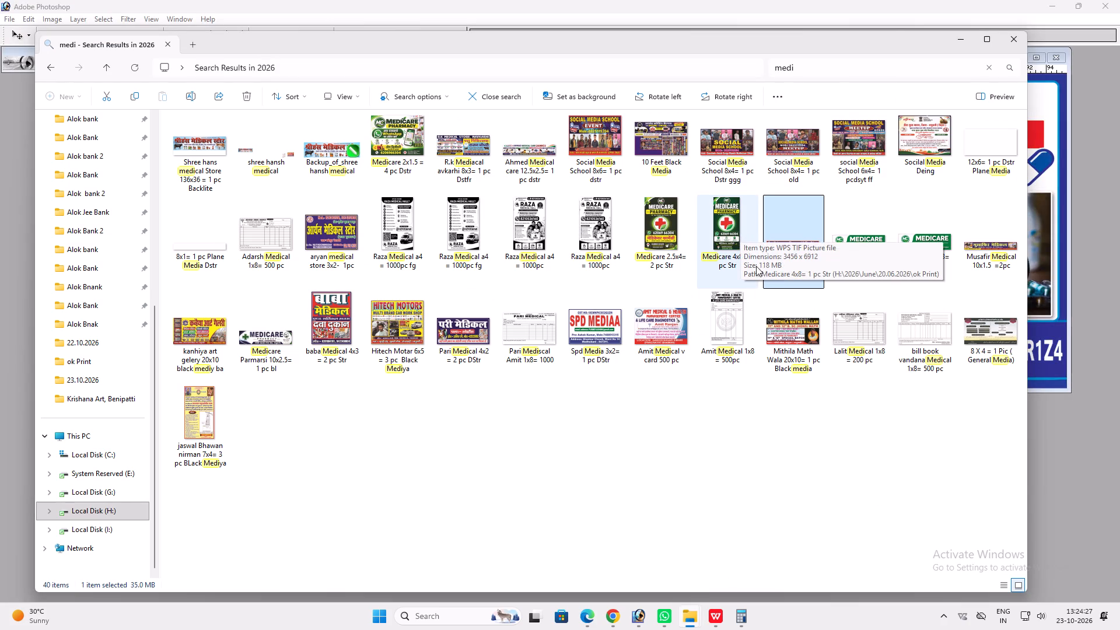
click(999, 260)
drag(1002, 246, 929, 317)
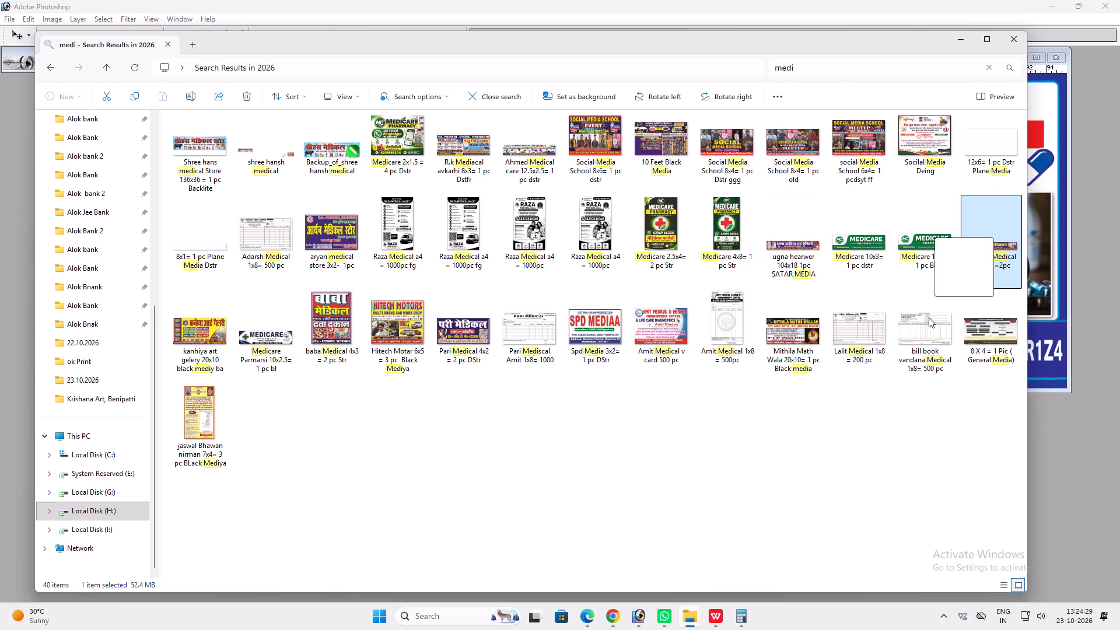
drag(929, 317, 642, 514)
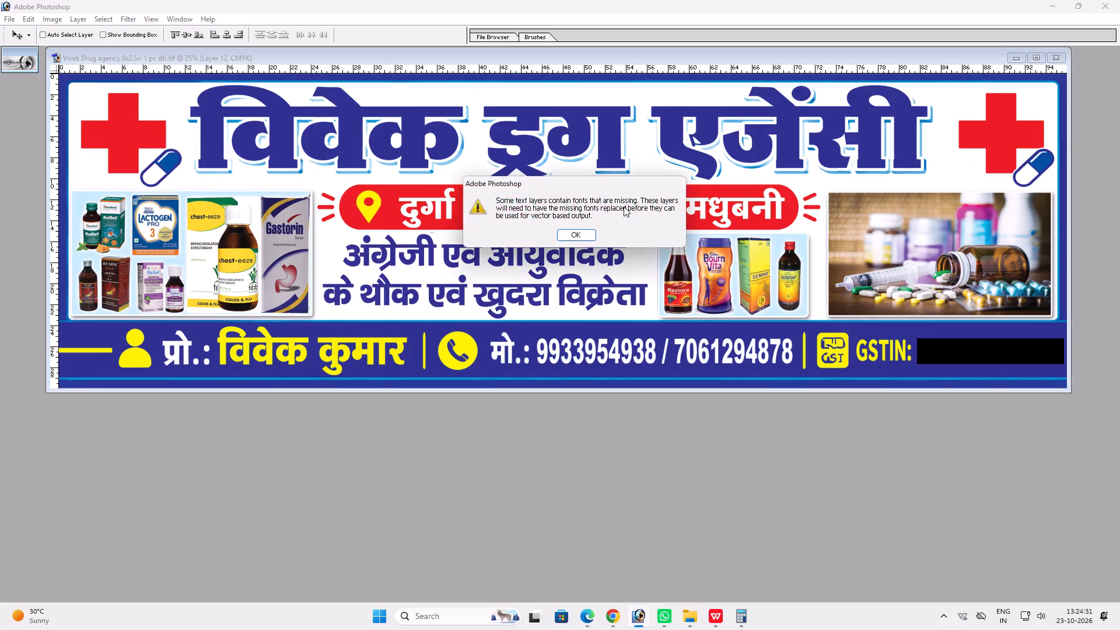
key(Return)
key(v)
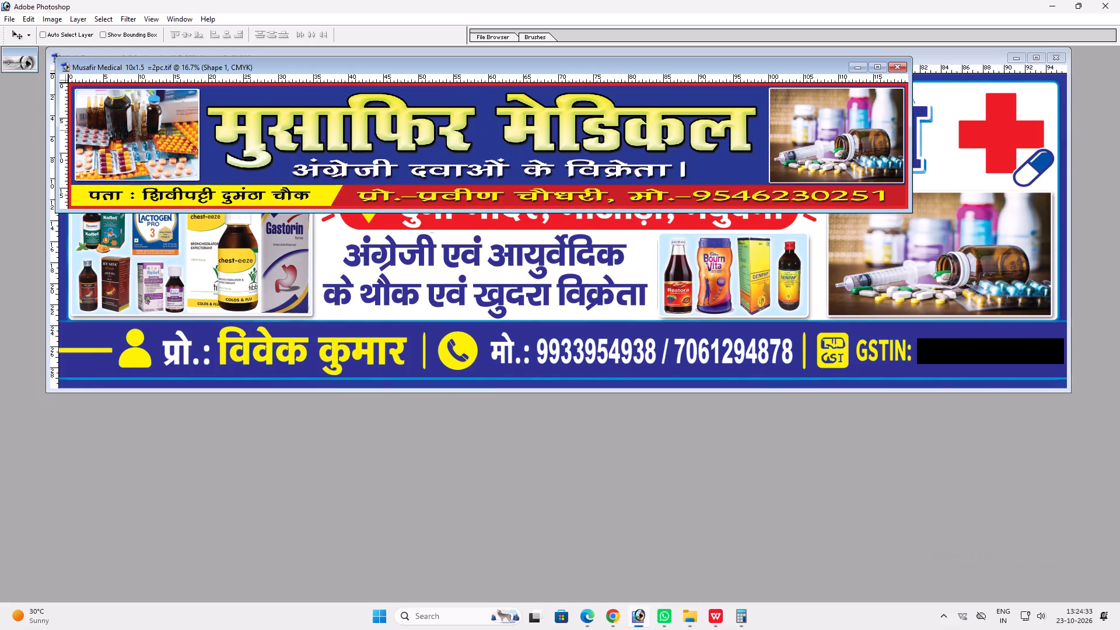
Copy the medicine bottles and tablets photo from the Musafir Medical banner into the Vivek Drug agency banner and maximize its window.
ctrl+click(121, 130)
drag(121, 130, 169, 157)
key(ctrl+z)
drag(152, 141, 883, 283)
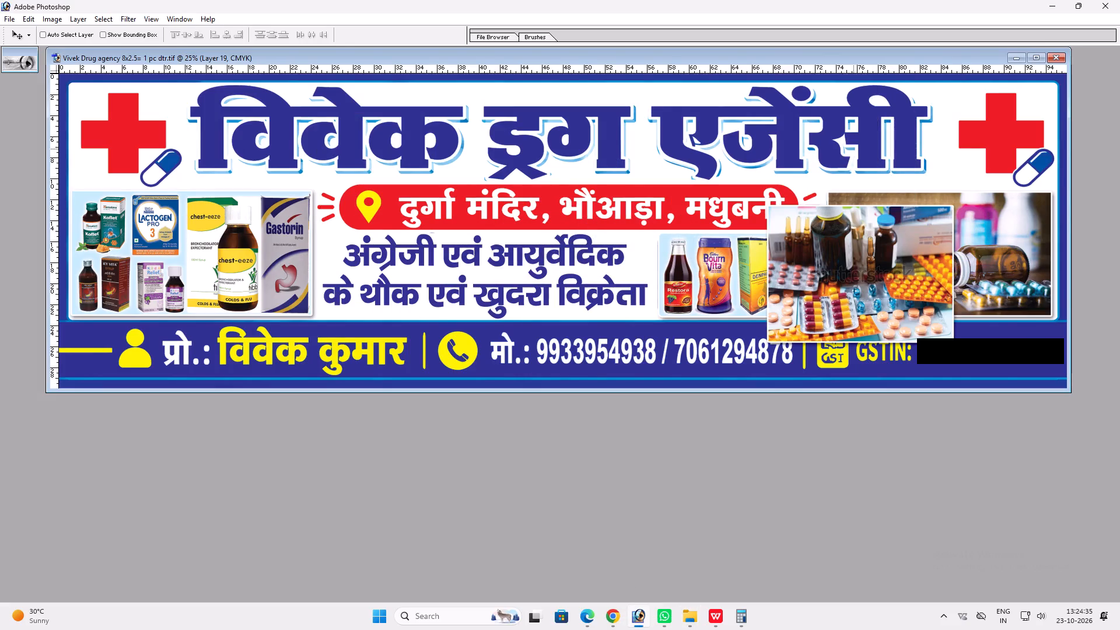
double_click(807, 56)
key(v)
Narrow the existing syringe and pill bottle photo to about half its width, keeping its outer edge in place.
ctrl+click(1003, 363)
key(ctrl+t)
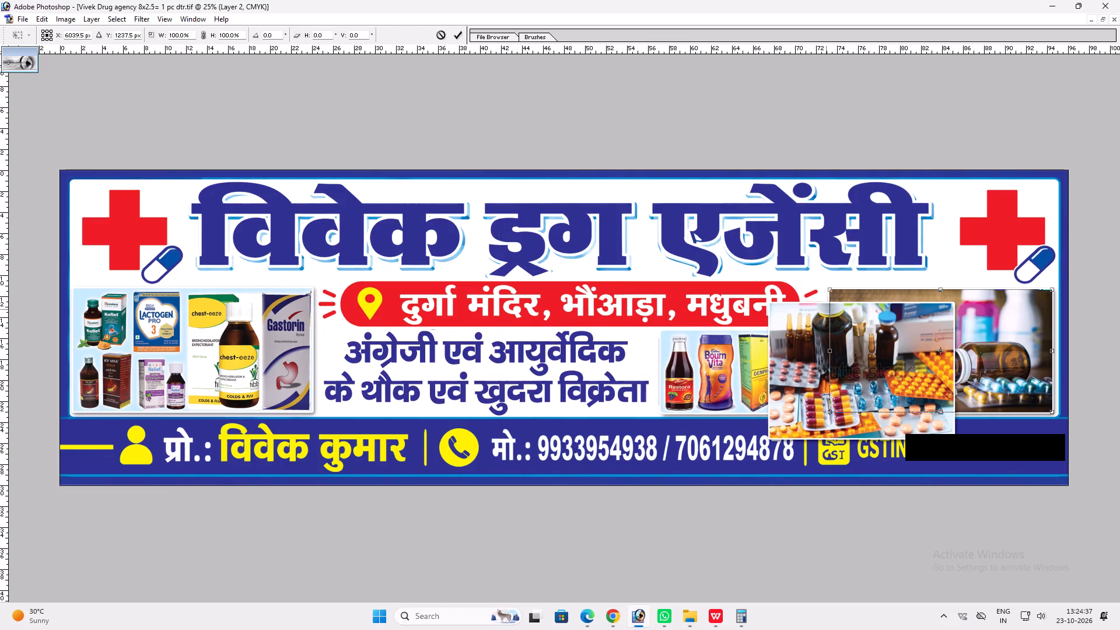
shift+drag(826, 309, 931, 305)
key(Return)
key(v)
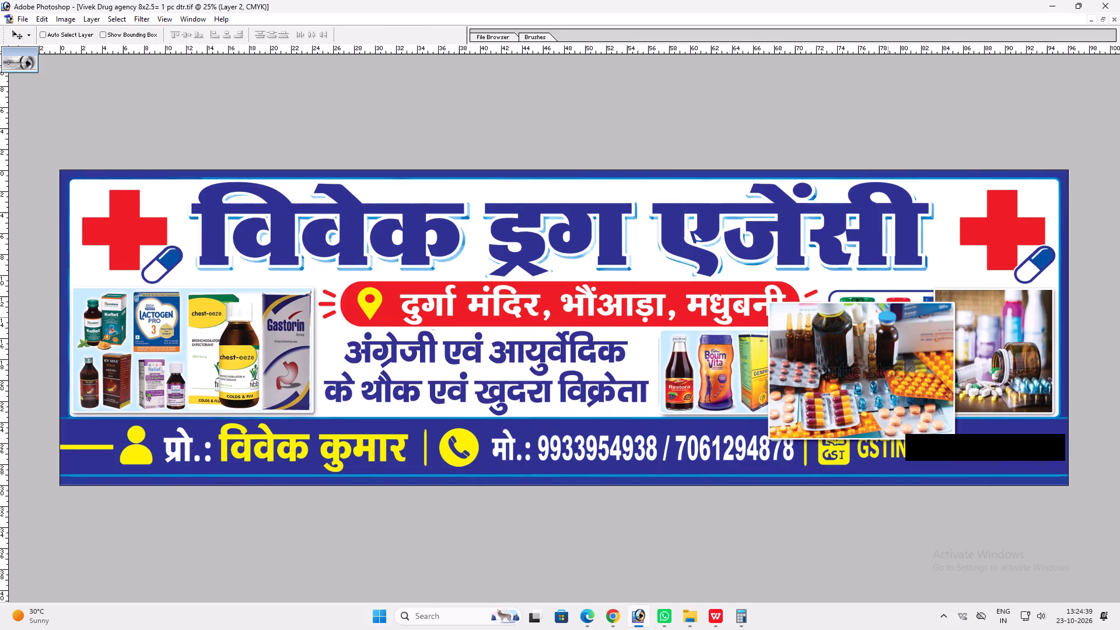
Narrow the copied medicine bottles photo to about 64% of its width.
ctrl+click(883, 320)
key(ctrl+t)
shift+drag(958, 326, 925, 327)
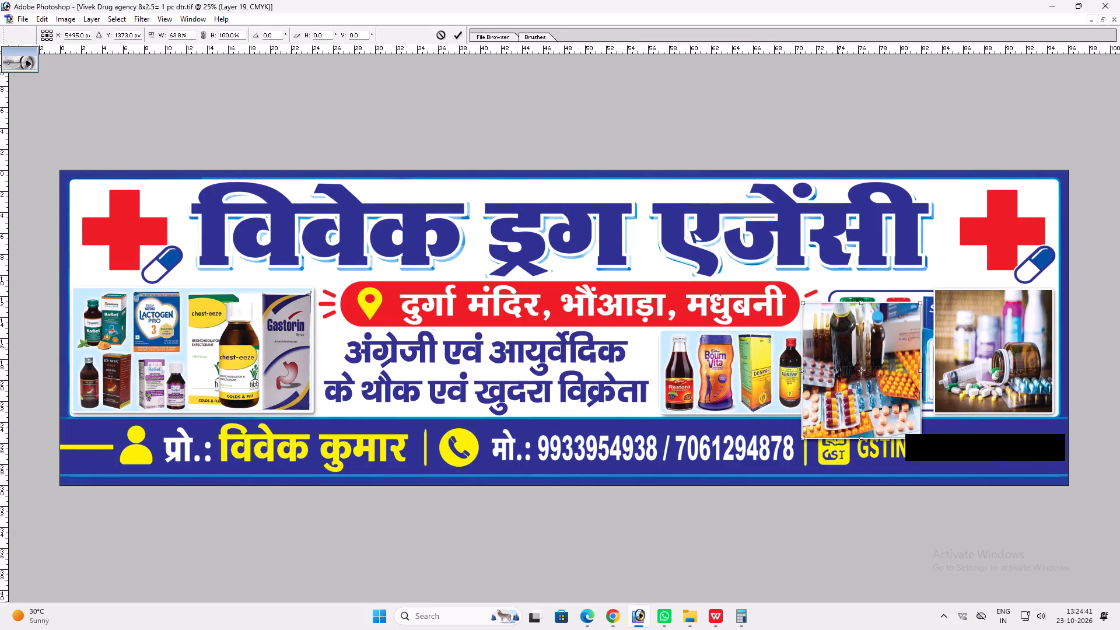
key(Return)
key(v)
Shorten the copied medicine photo to match the pill bottle photo's height and place it beside that photo, covering the Himalaya products.
drag(837, 348, 970, 334)
key(ctrl+t)
shift+drag(960, 425, 968, 411)
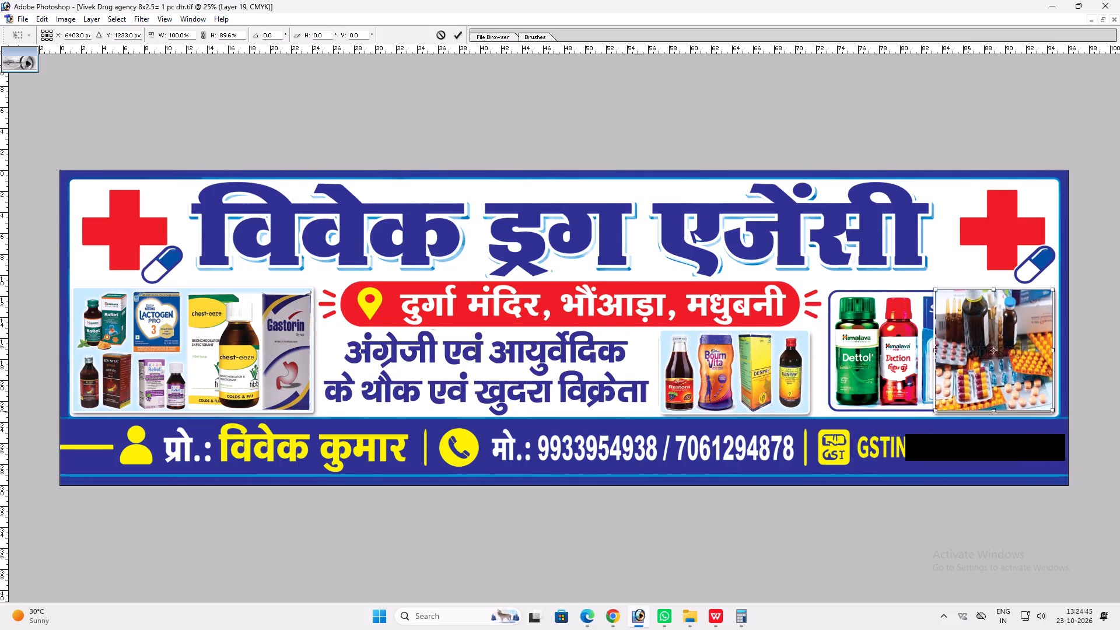
shift+drag(968, 411, 969, 413)
key(shift+Return)
key(v)
shift+drag(951, 394, 892, 384)
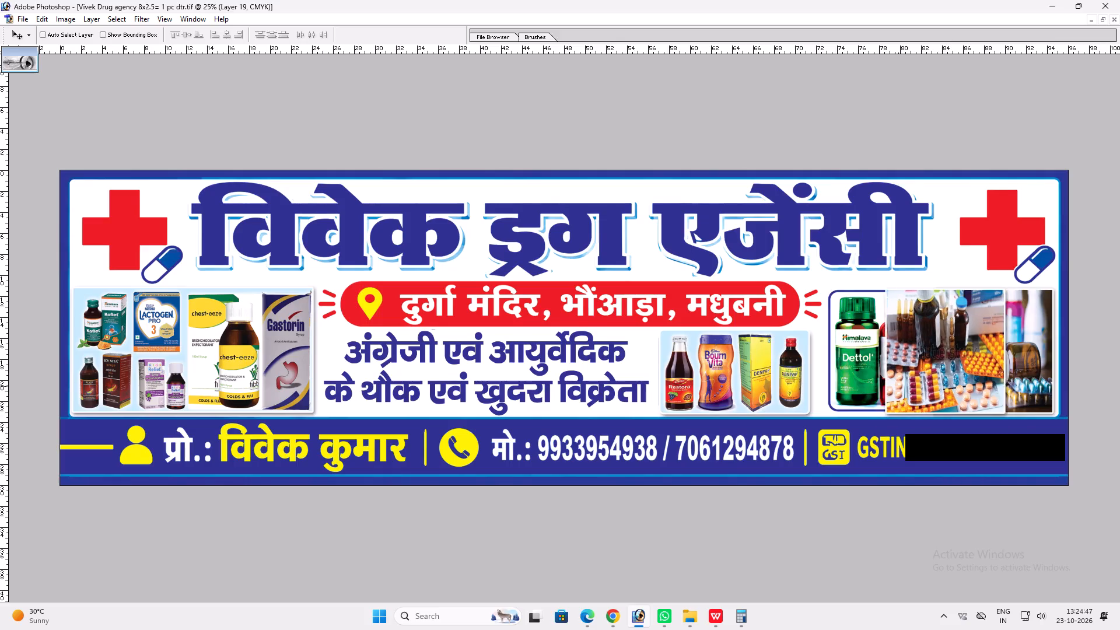
shift+drag(892, 384, 827, 369)
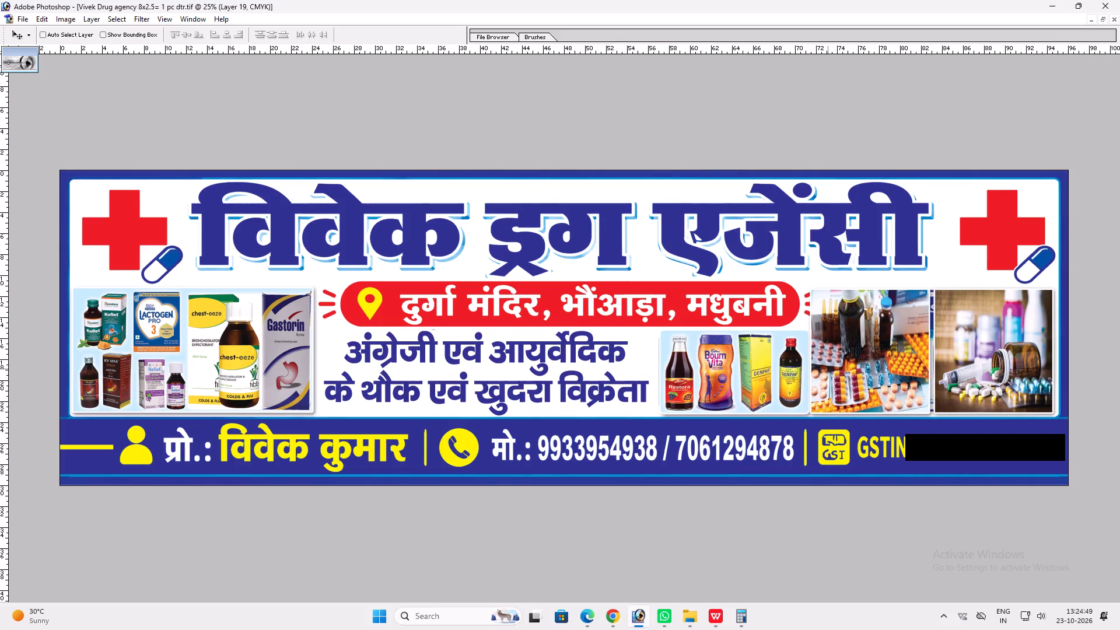
Scale the two medicine photos down slightly together and centre them over the old Himalaya product panel.
shift+click(829, 365)
ctrl+shift+click(940, 370)
key(ctrl+t)
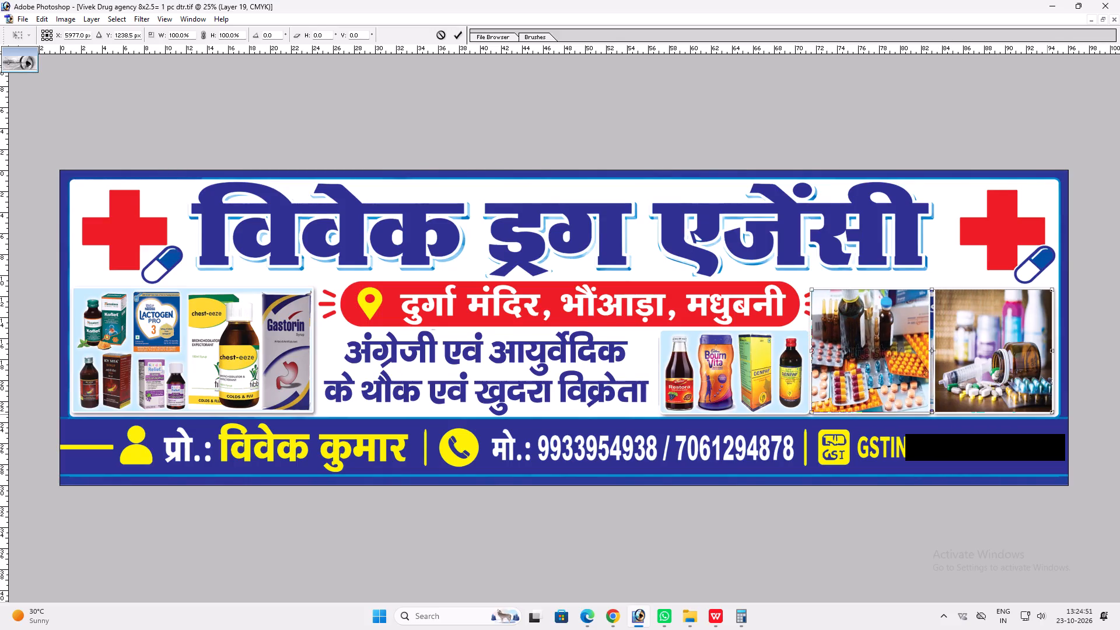
alt+shift+drag(1047, 414, 1038, 408)
key(shift+Return)
key(v)
drag(939, 408, 944, 407)
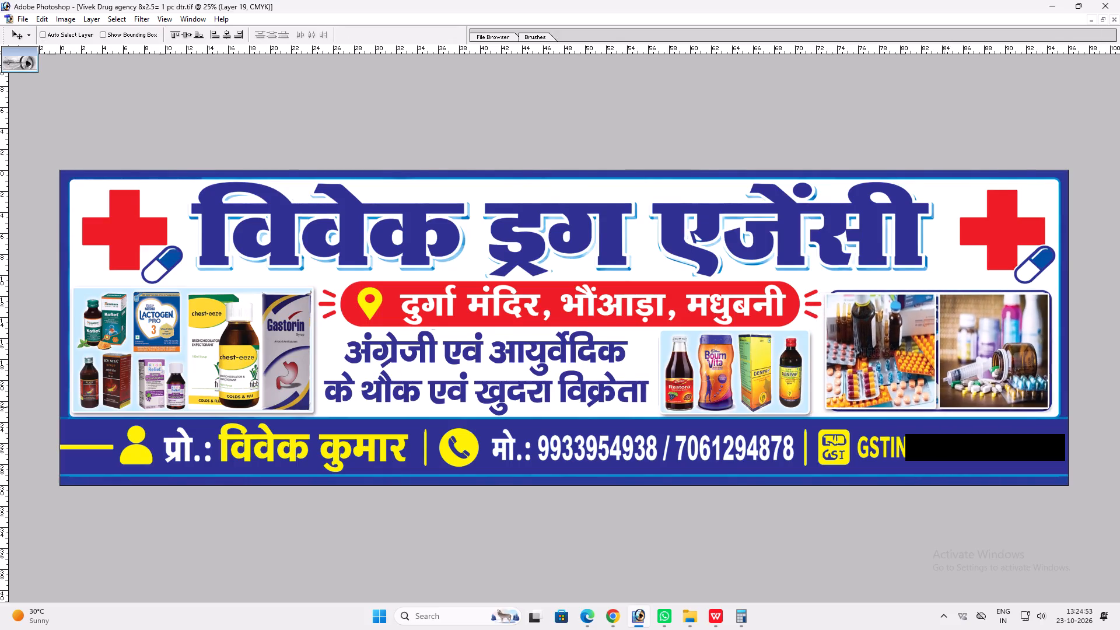
drag(944, 407, 946, 407)
Select a thin white background strip above the two photos and stretch it downward to cover the old outlined Himalaya product panel.
ctrl+click(909, 284)
key(m)
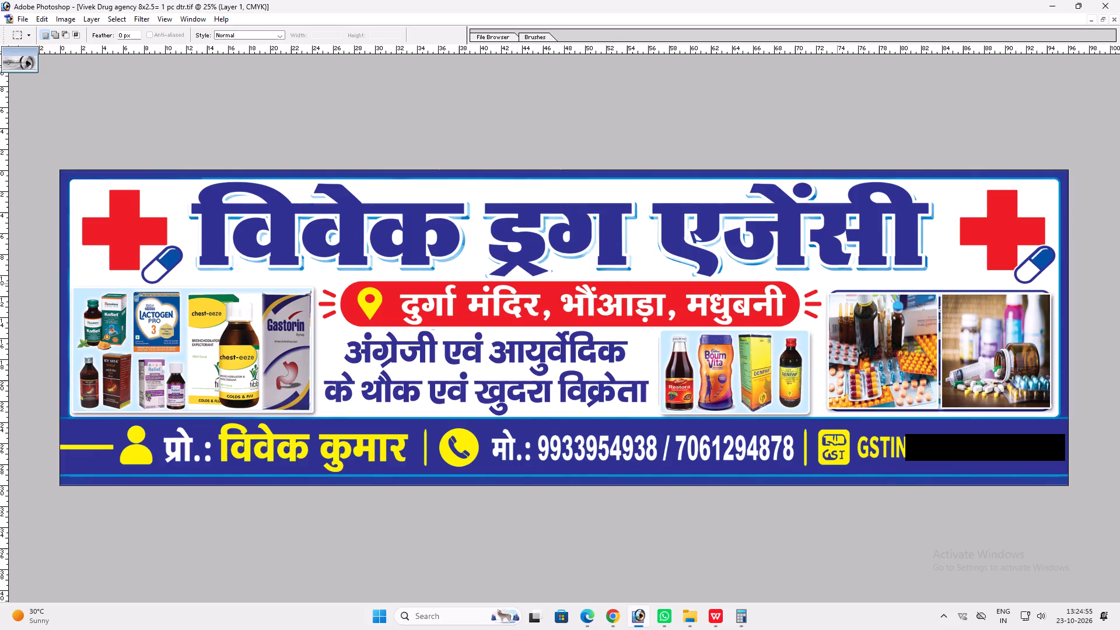
drag(821, 279, 1050, 283)
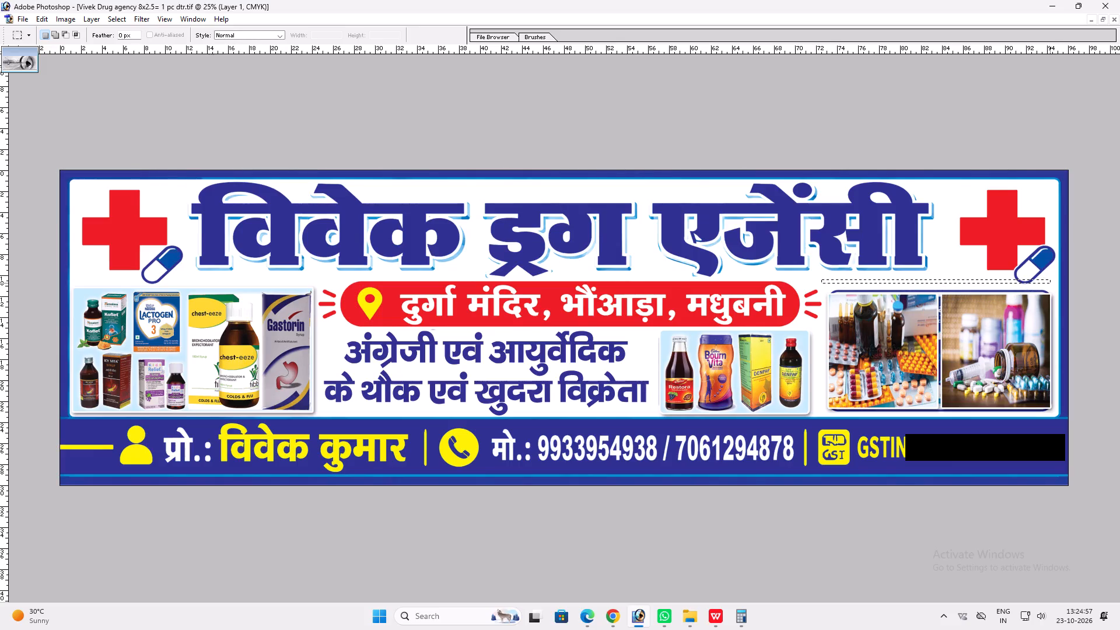
drag(1050, 283, 1053, 283)
key(Down)
key(Down)
key(Down)
key(Down)
key(Down)
key(Down)
key(Down)
key(Down)
key(ctrl+t)
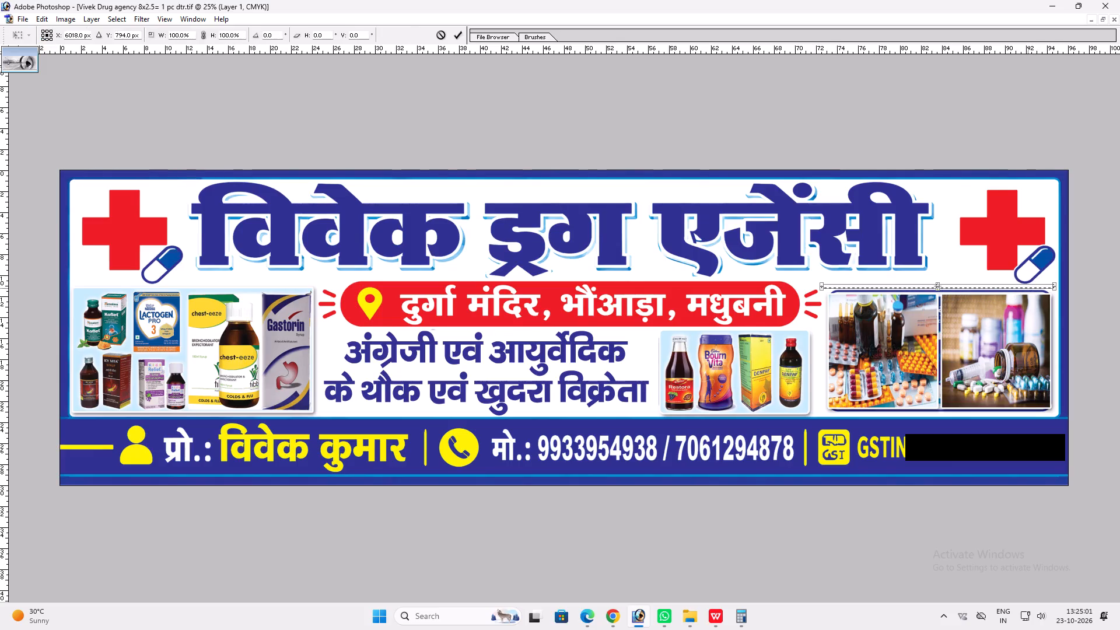
drag(1027, 289, 1032, 414)
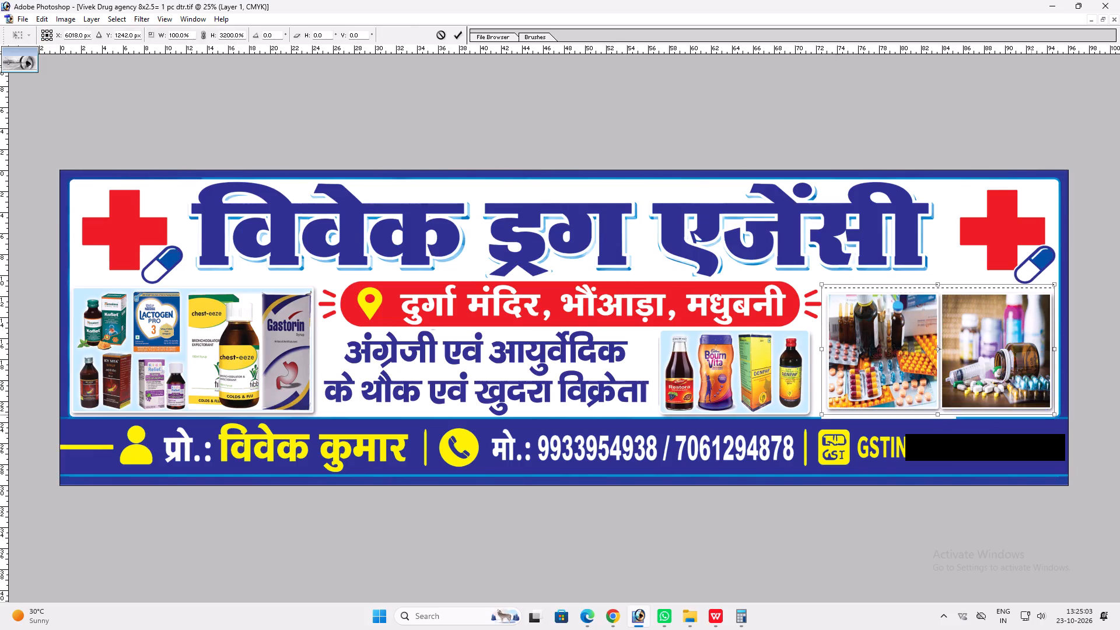
drag(1032, 414, 1032, 410)
key(Return)
key(ctrl+d)
key(v)
Restore the strip selection, extend the white cover slightly further down below the photos and deselect it.
key(ctrl+z)
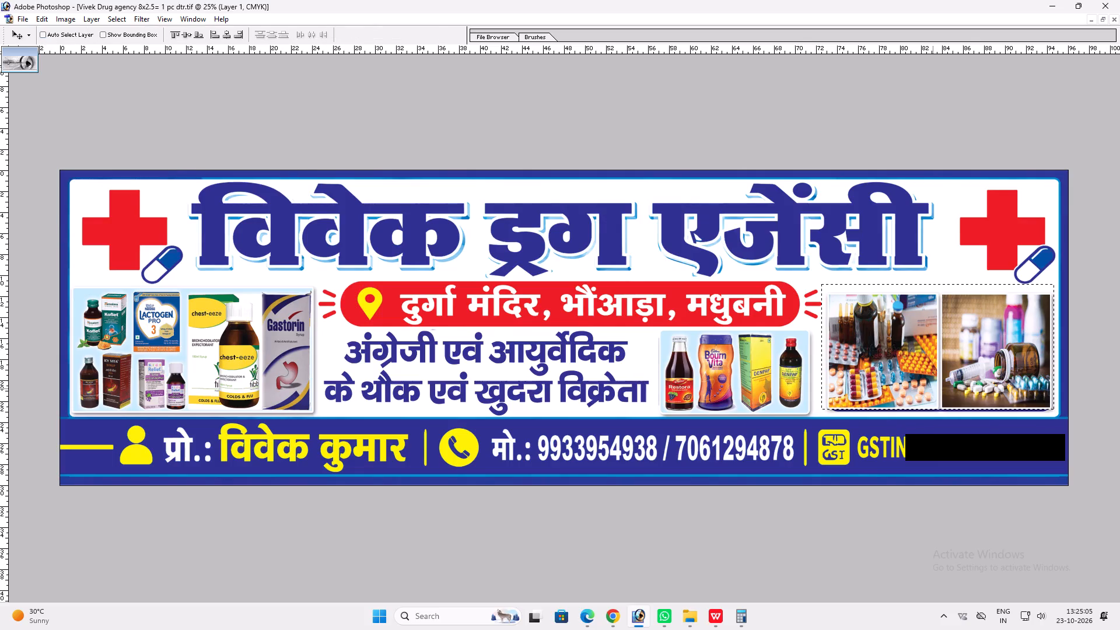
key(ctrl+t)
ctrl+drag(945, 409, 943, 415)
key(shift+Return)
key(ctrl+d)
key(v)
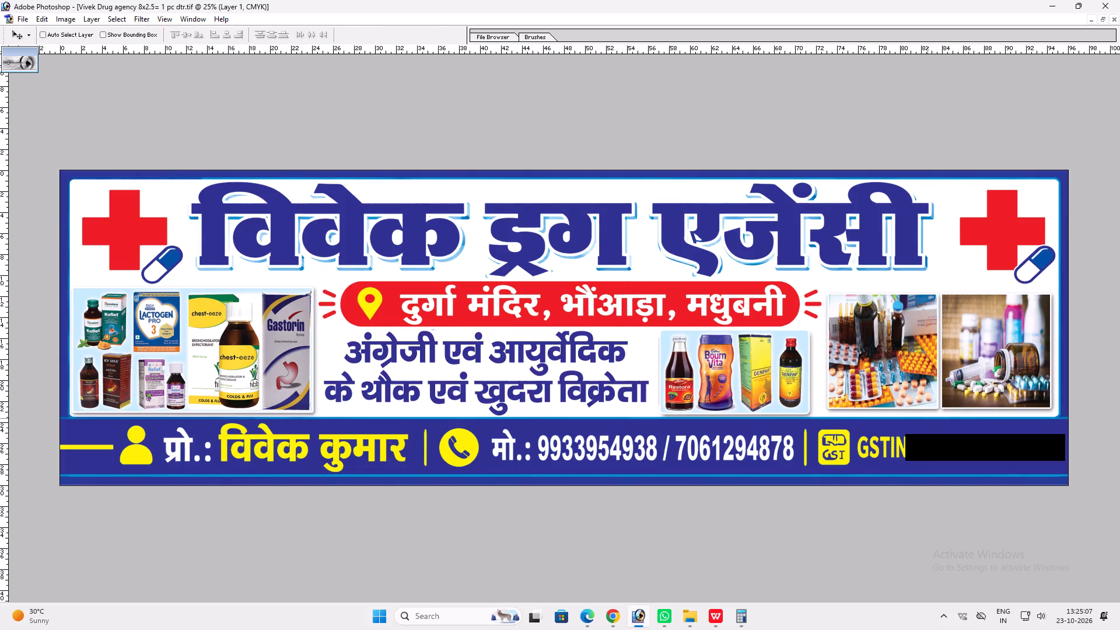
Shift the two medicine photos slightly and enlarge them together to about 102.7% width and 103.8% height.
ctrl+click(888, 383)
click(885, 388)
key(ctrl+t)
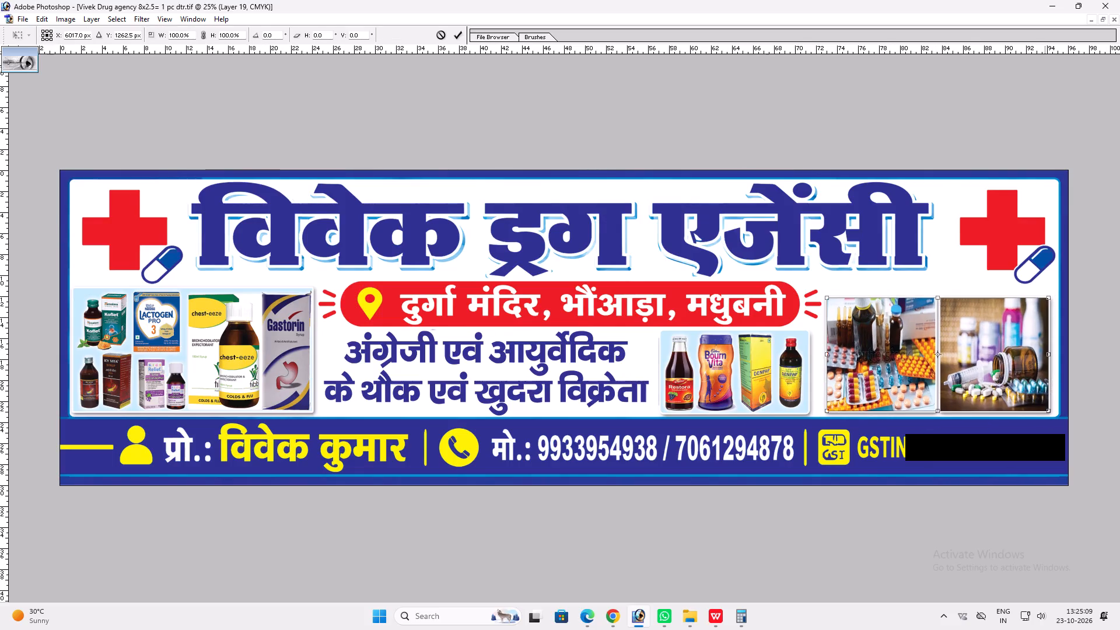
shift+drag(1044, 300, 1050, 298)
shift+click(1012, 295)
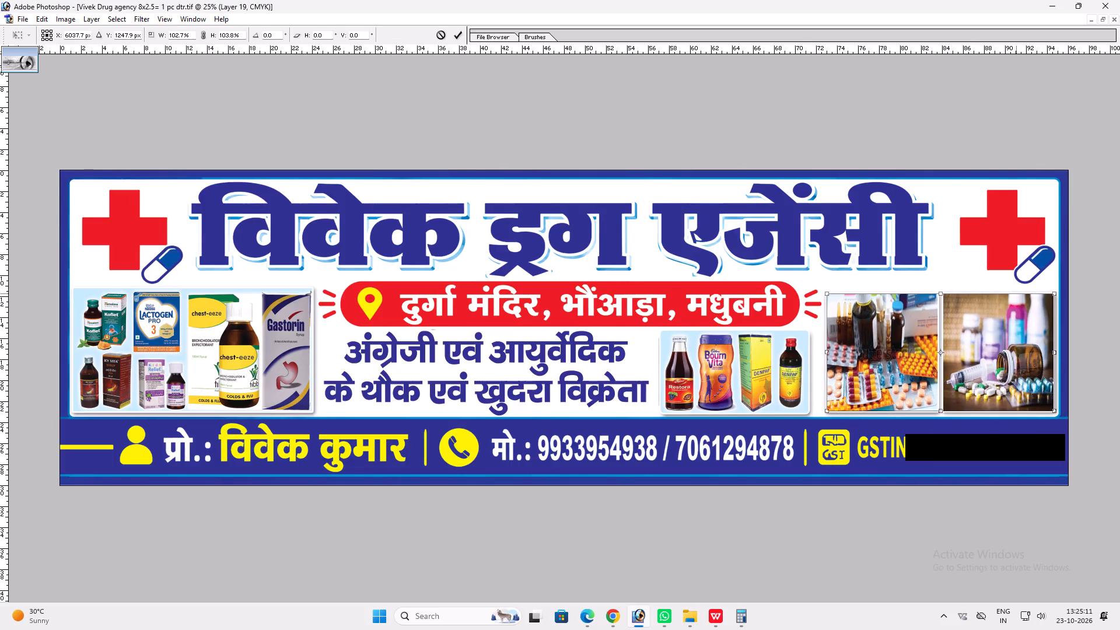
key(shift+Return)
key(v)
Save the banner and also save it in JPEG format as Vivek Drug agency 8x2.5= 1 pc dtr in the 23.10.2026 folder.
key(space)
right_drag(892, 331, 906, 337)
drag(913, 340, 922, 341)
scroll(926, 341, up, 1)
key(v)
key(v)
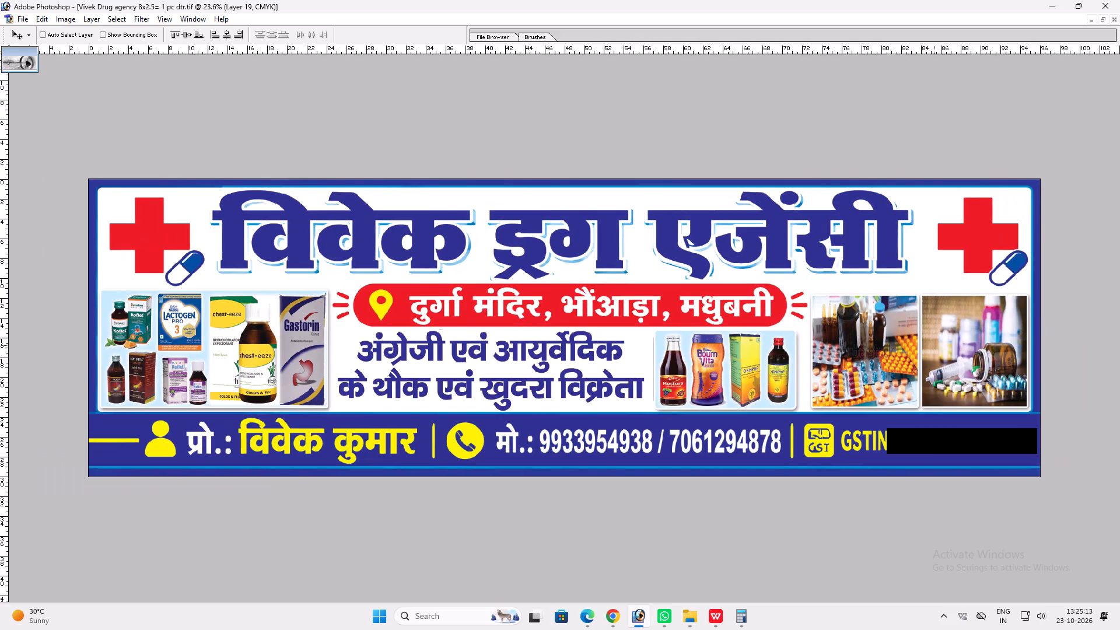
key(ctrl+s)
key(ctrl+shift+s)
key(Tab)
key(j)
key(Return)
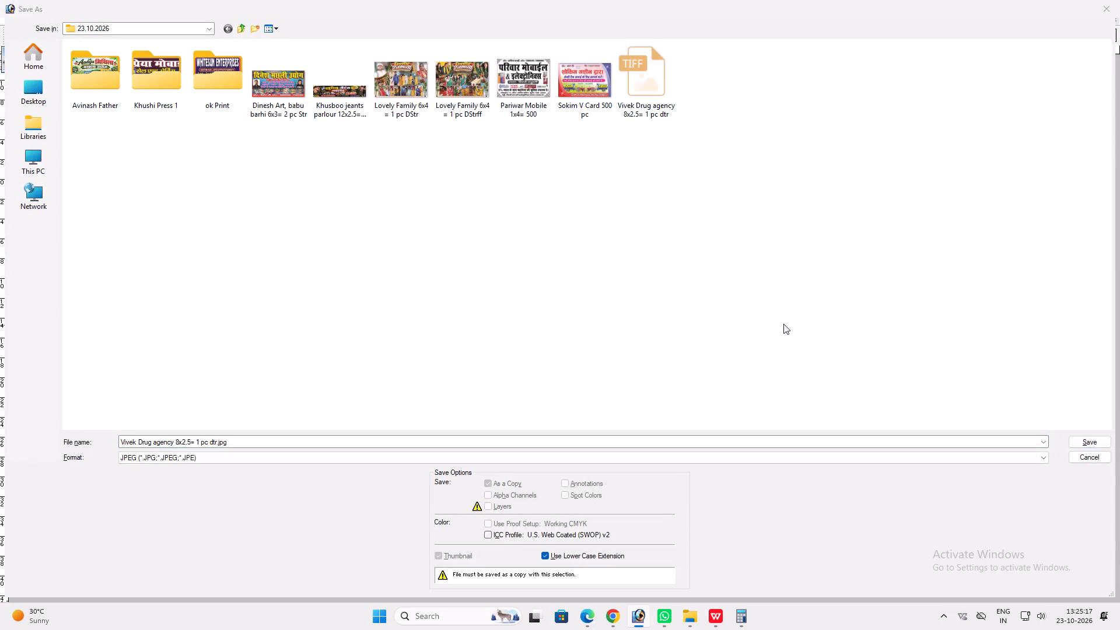
key(Return)
key(Return)
key(Return)
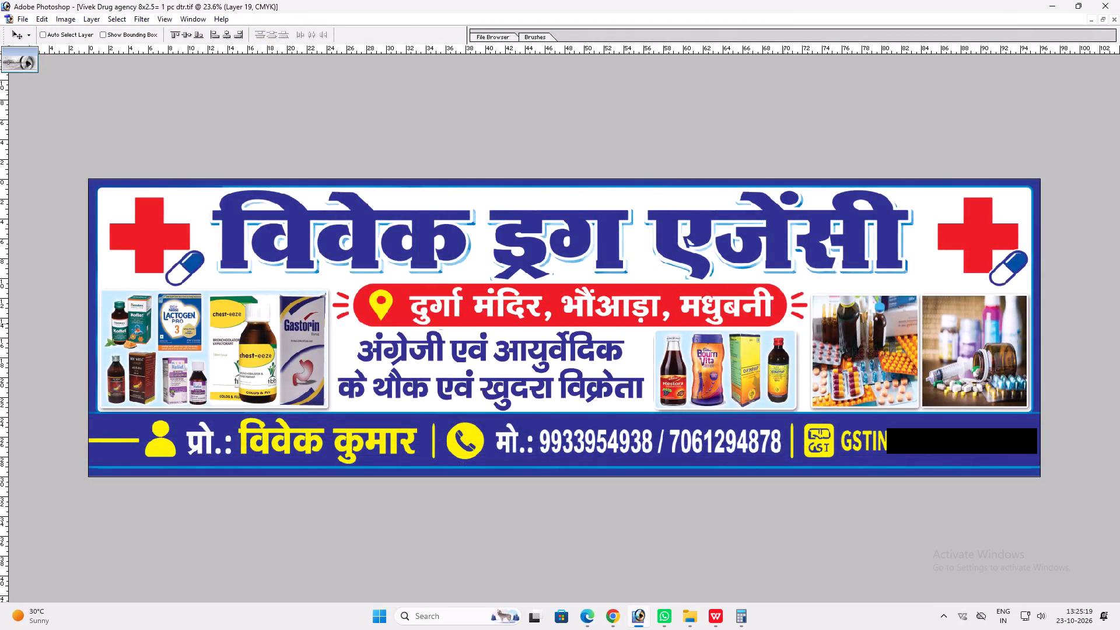
Close the Vivek Drug agency banner and the Musafir Medical source banner.
key(ctrl+w)
key(ctrl+w)
Copy the saved Vivek Drug agency 8x2.5= 1 pc dtr file from the 23.10.2026 folder.
key(ctrl+o)
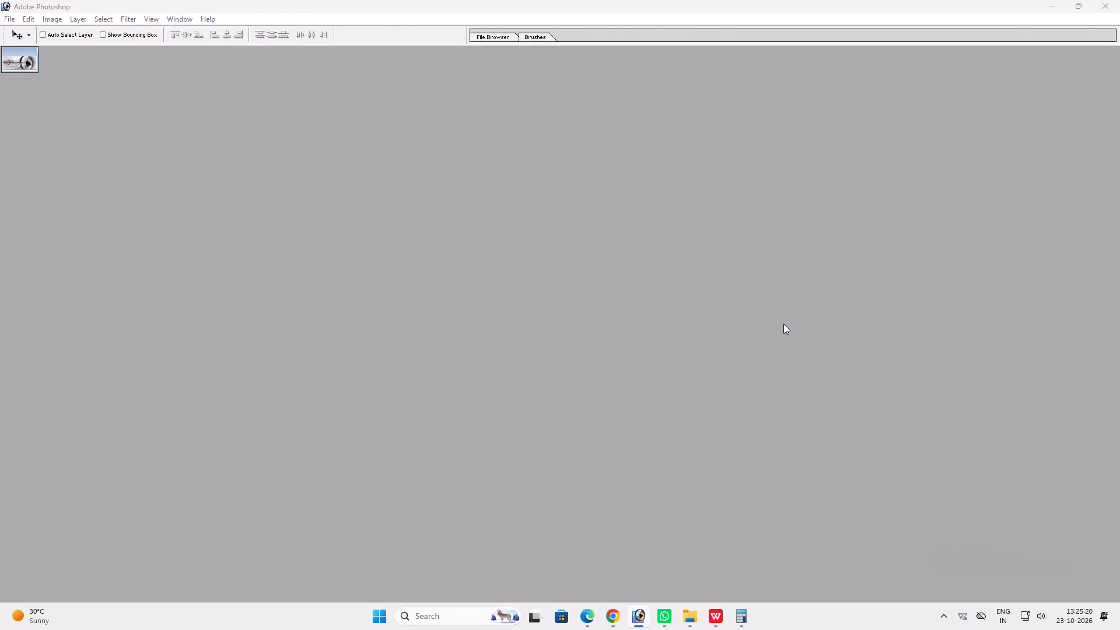
click(667, 91)
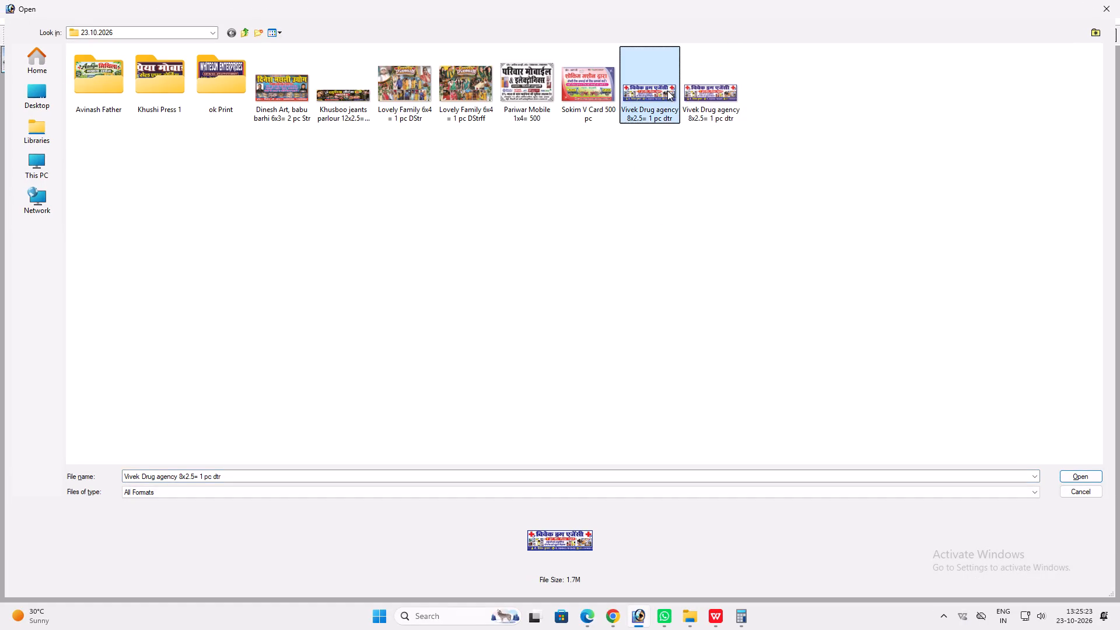
key(ctrl+c)
key(ctrl+c)
key(ctrl+c)
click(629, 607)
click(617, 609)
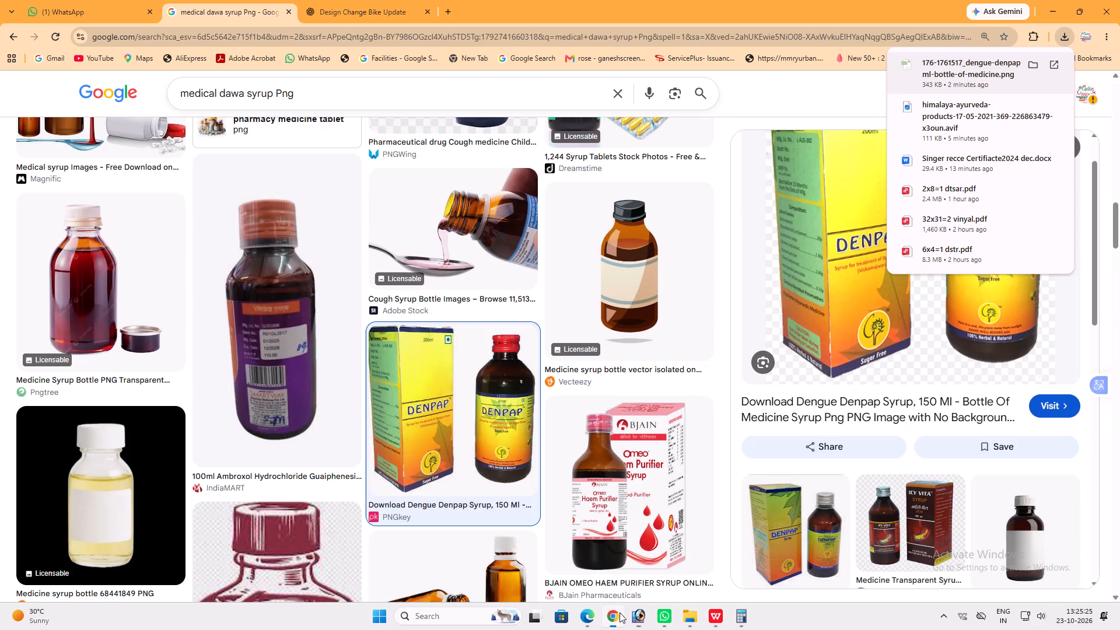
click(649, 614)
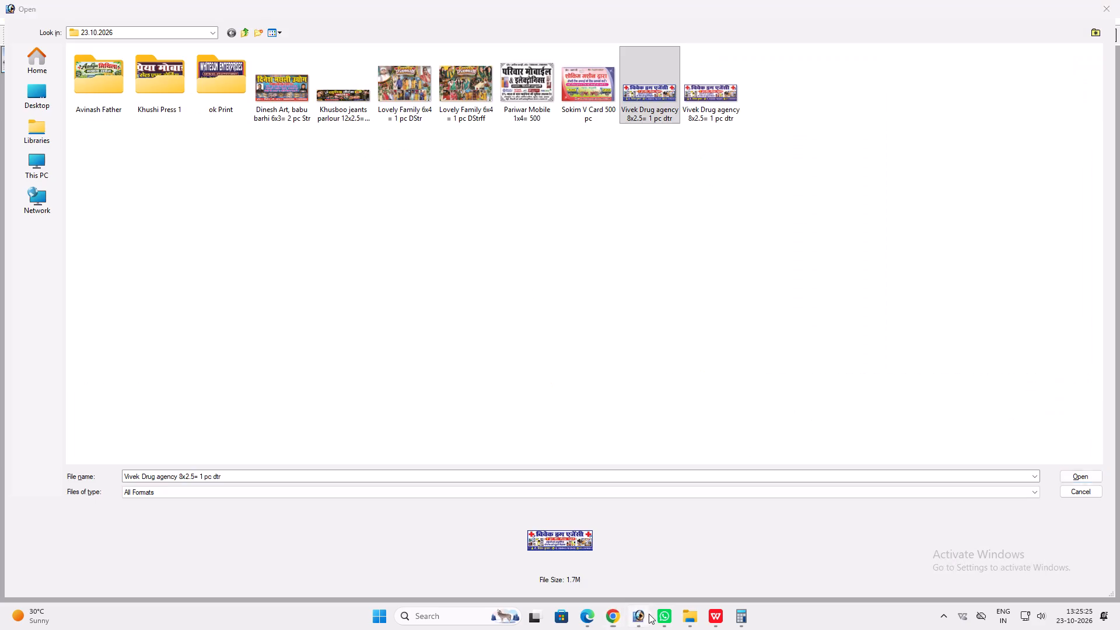